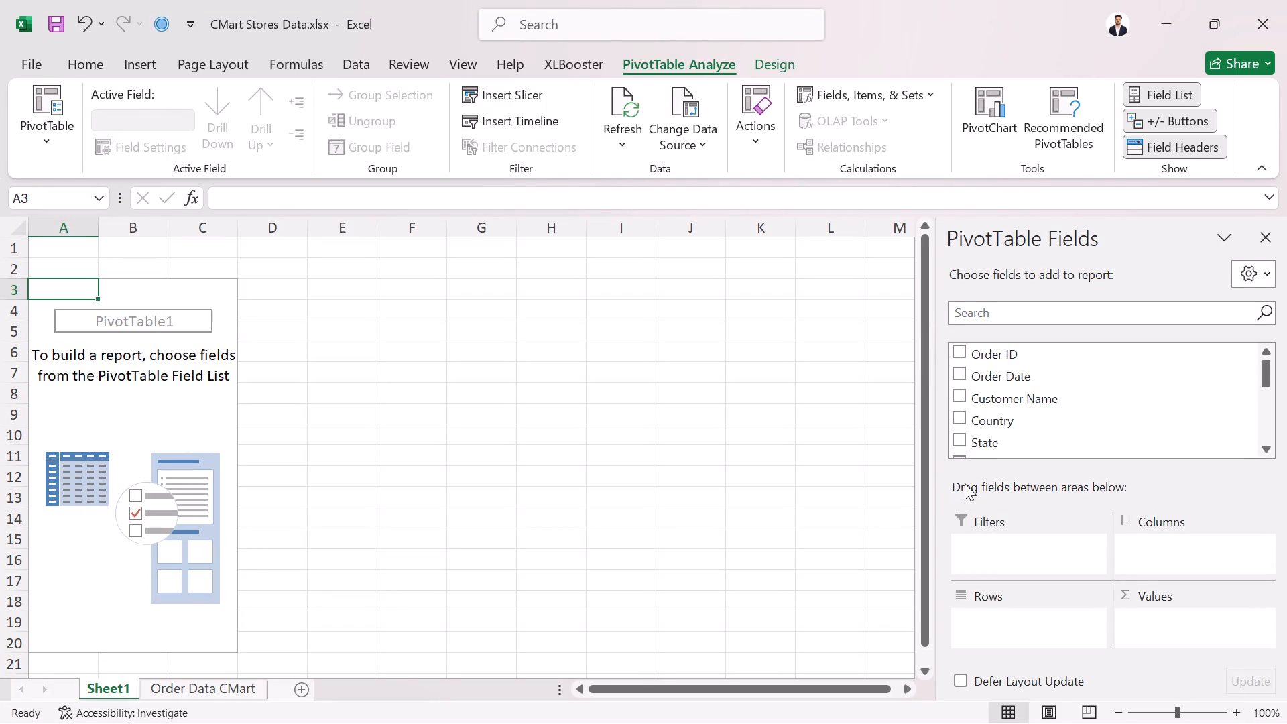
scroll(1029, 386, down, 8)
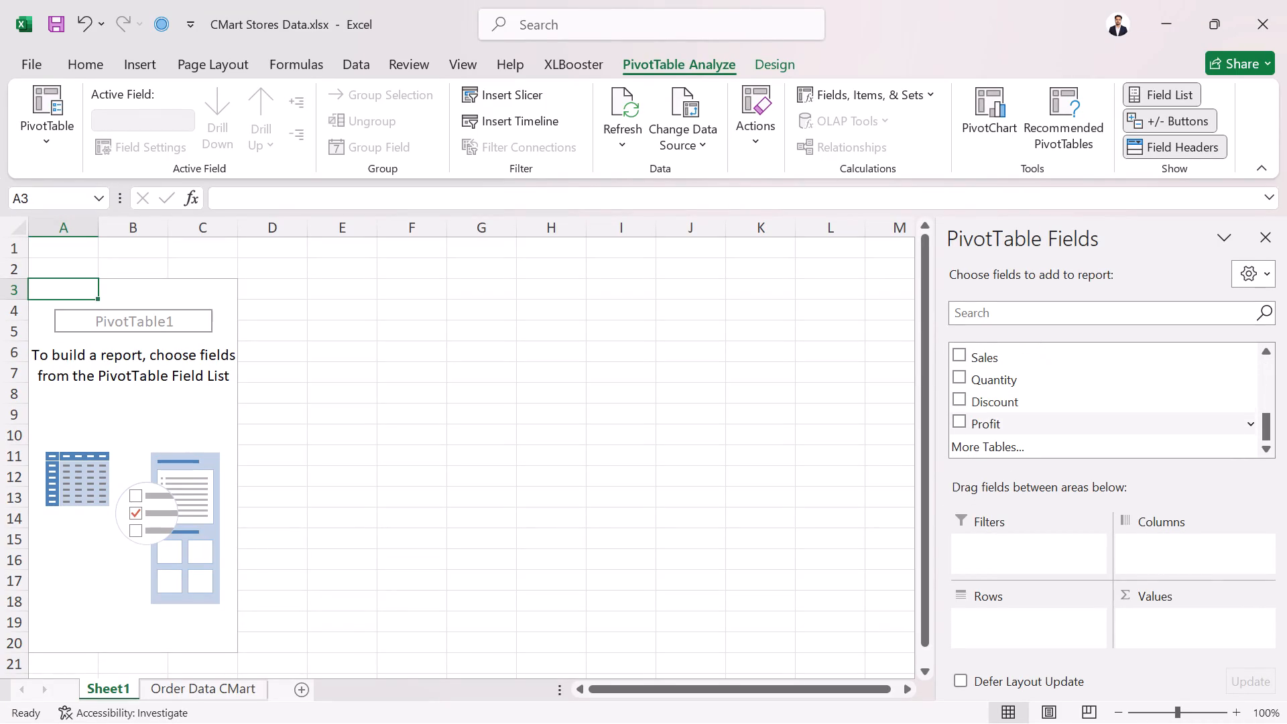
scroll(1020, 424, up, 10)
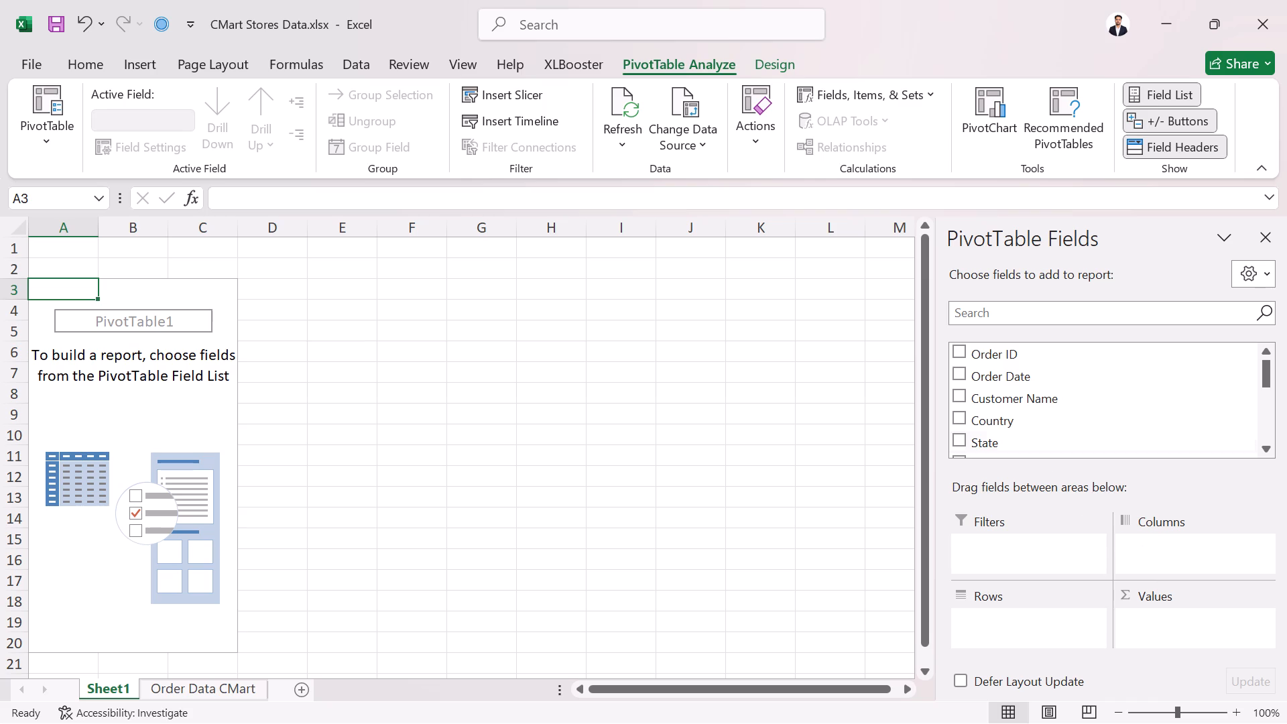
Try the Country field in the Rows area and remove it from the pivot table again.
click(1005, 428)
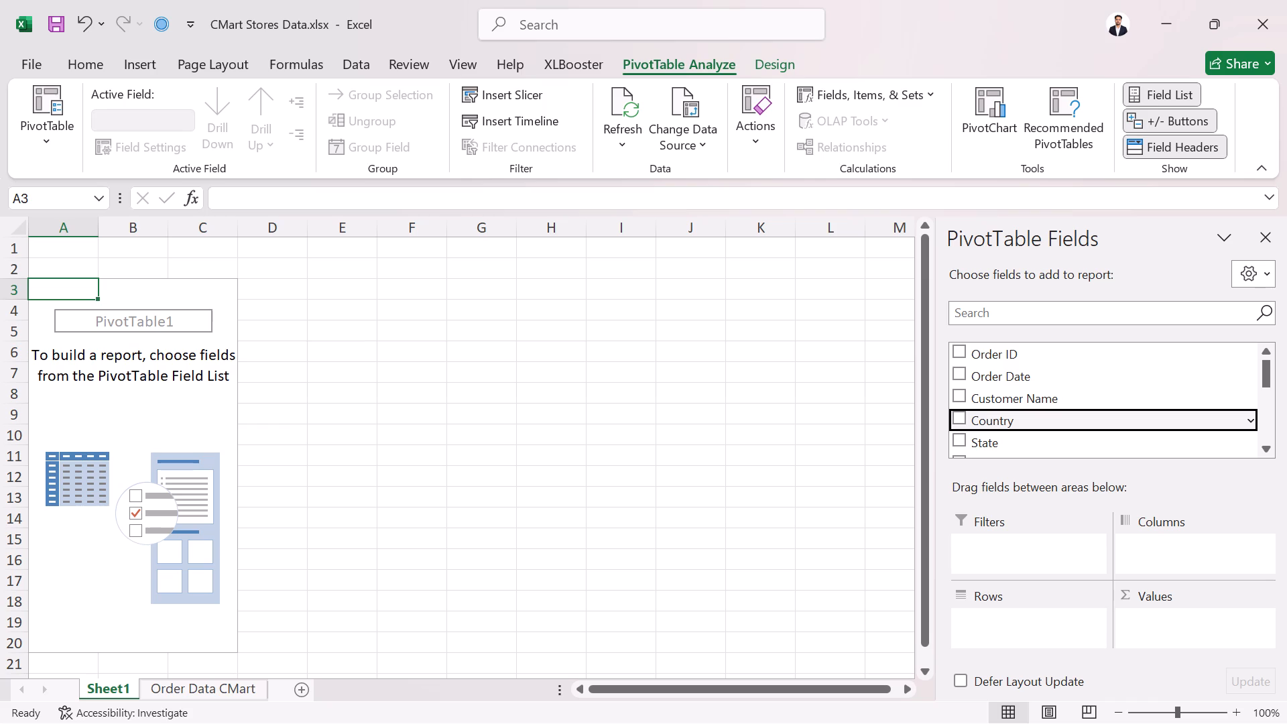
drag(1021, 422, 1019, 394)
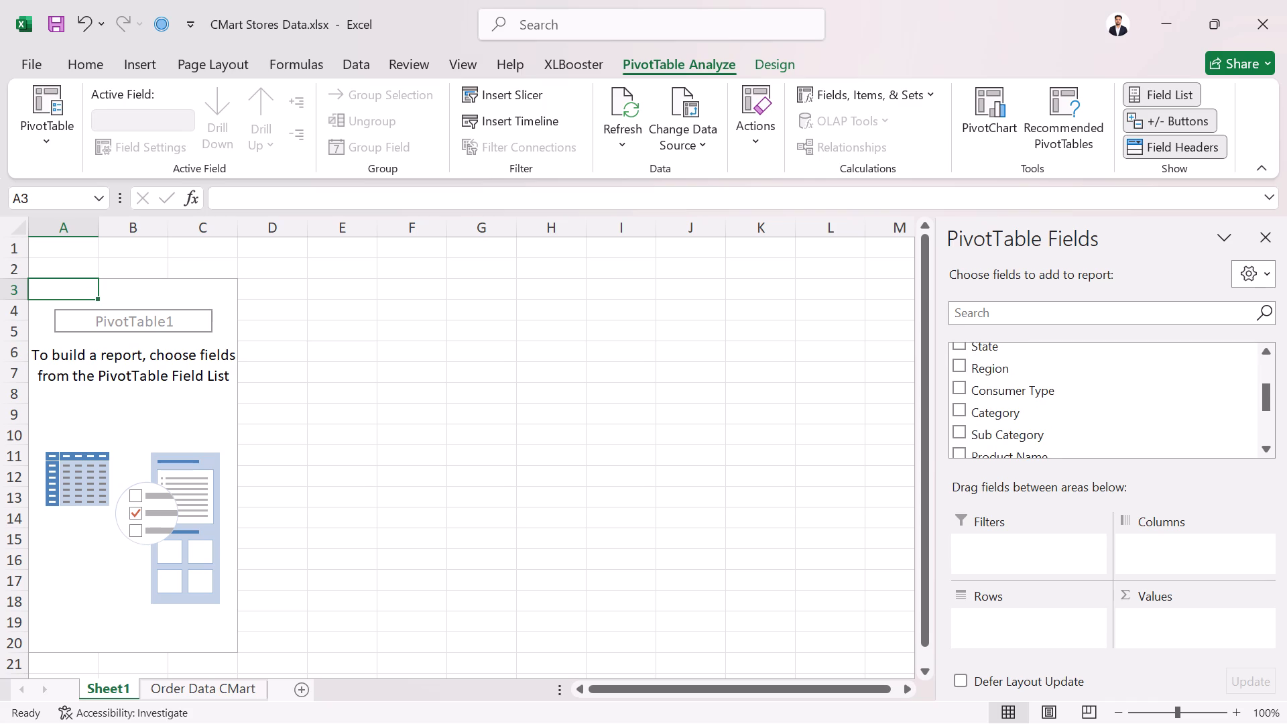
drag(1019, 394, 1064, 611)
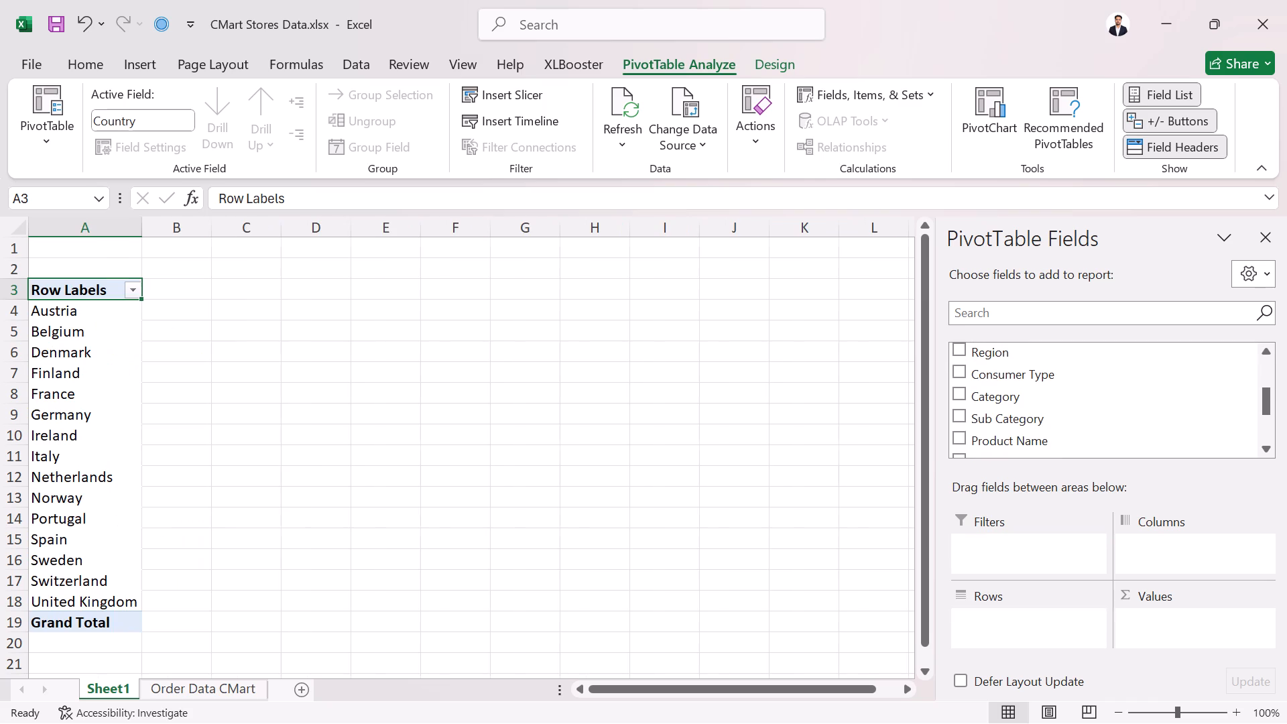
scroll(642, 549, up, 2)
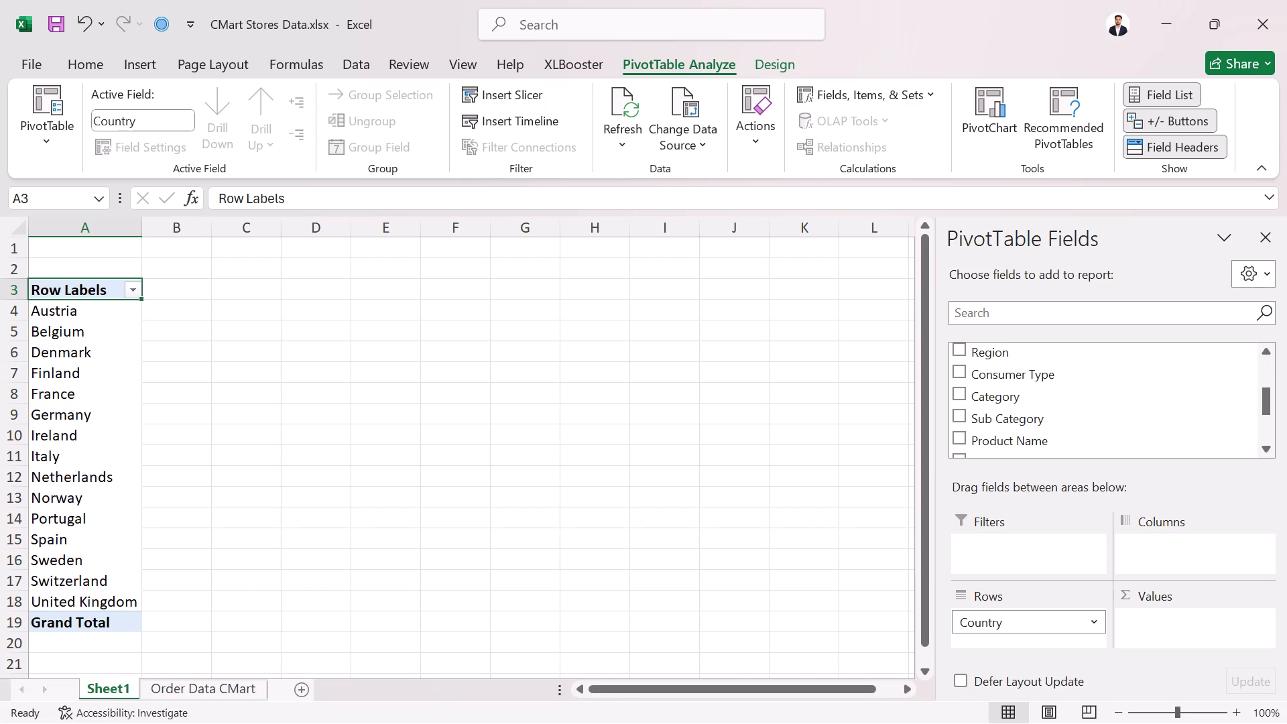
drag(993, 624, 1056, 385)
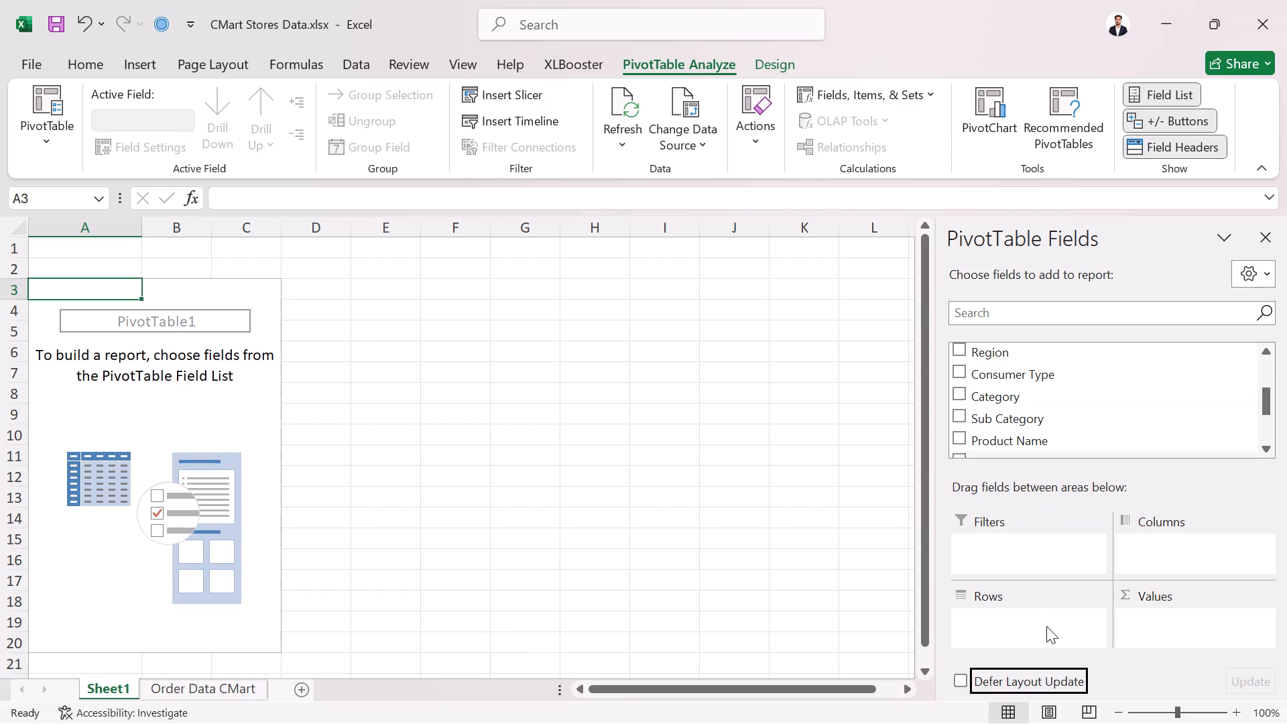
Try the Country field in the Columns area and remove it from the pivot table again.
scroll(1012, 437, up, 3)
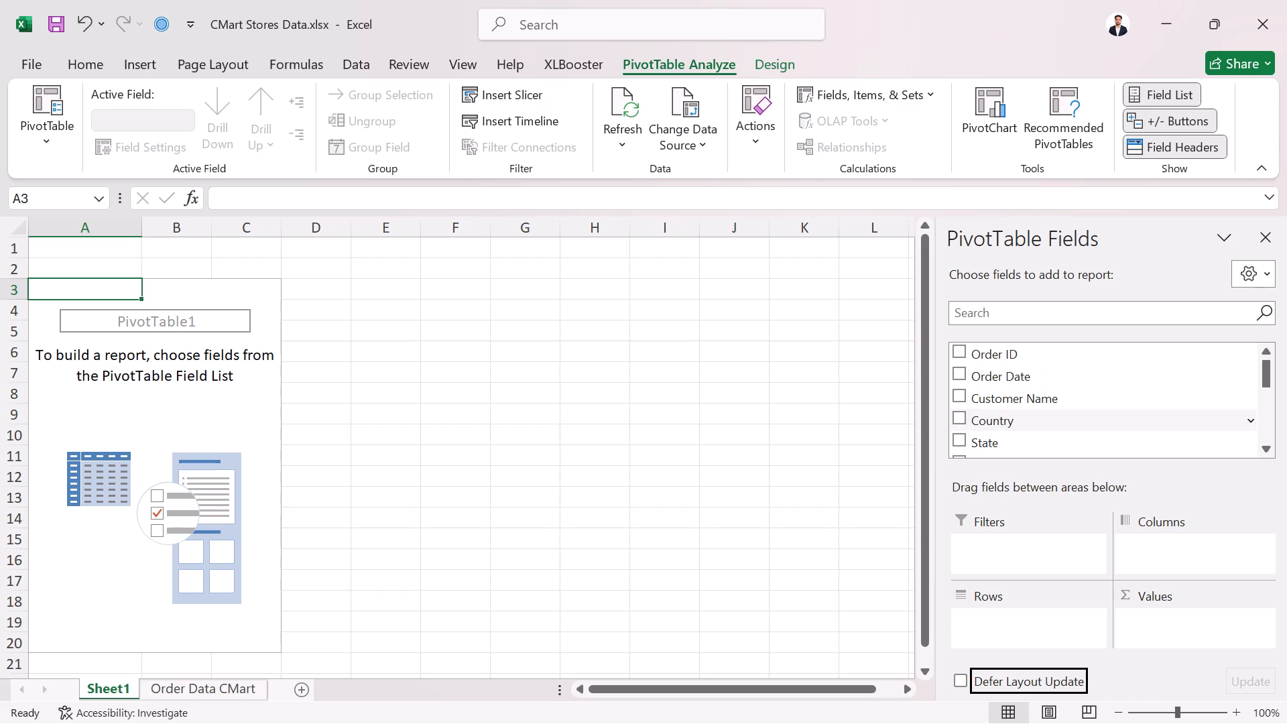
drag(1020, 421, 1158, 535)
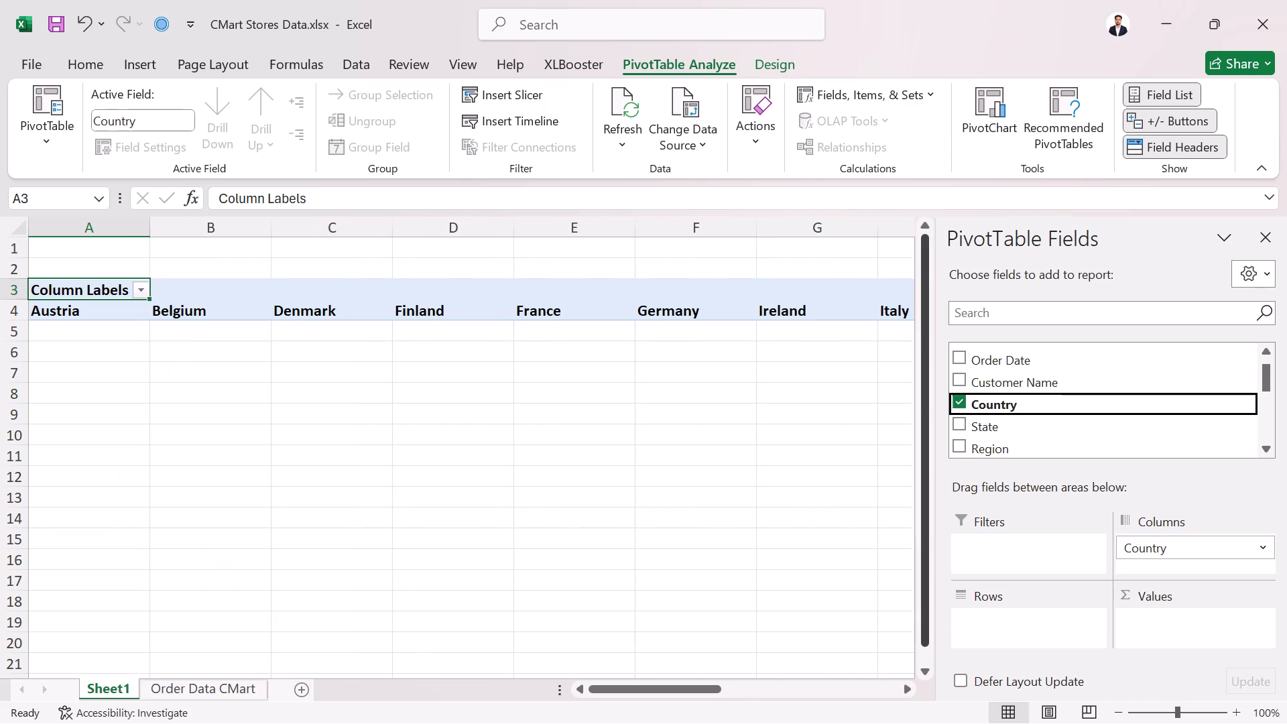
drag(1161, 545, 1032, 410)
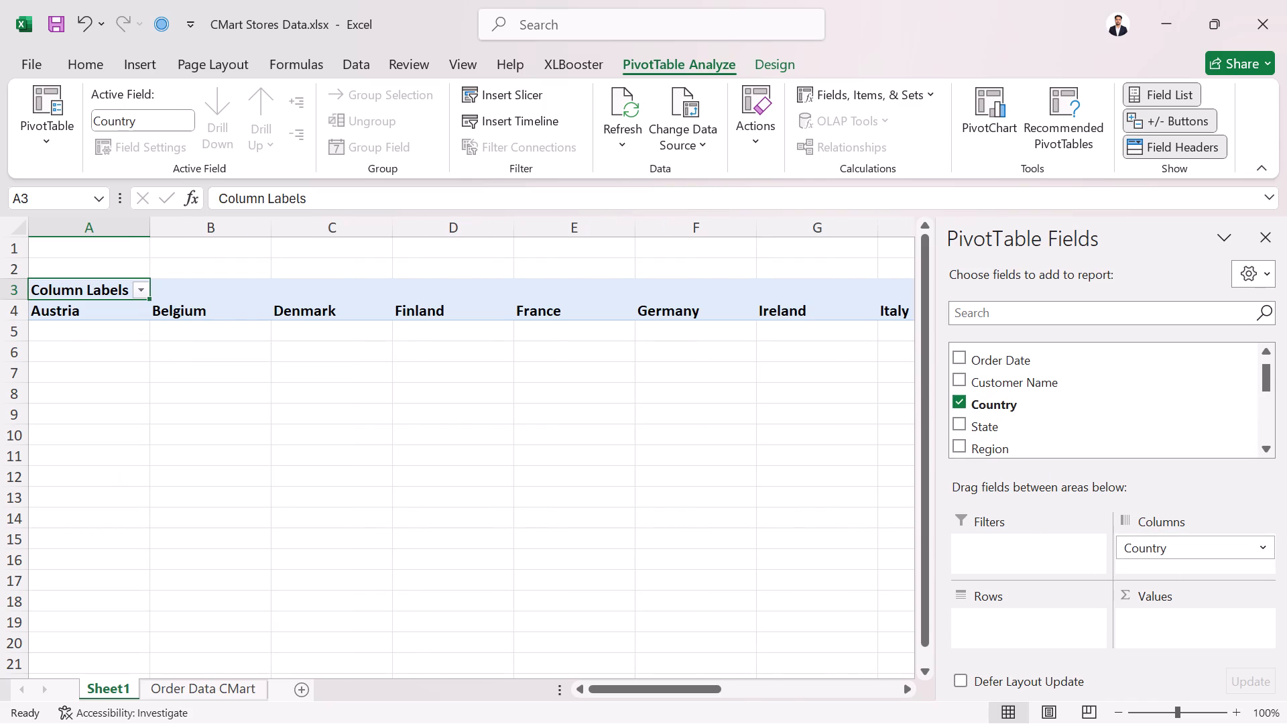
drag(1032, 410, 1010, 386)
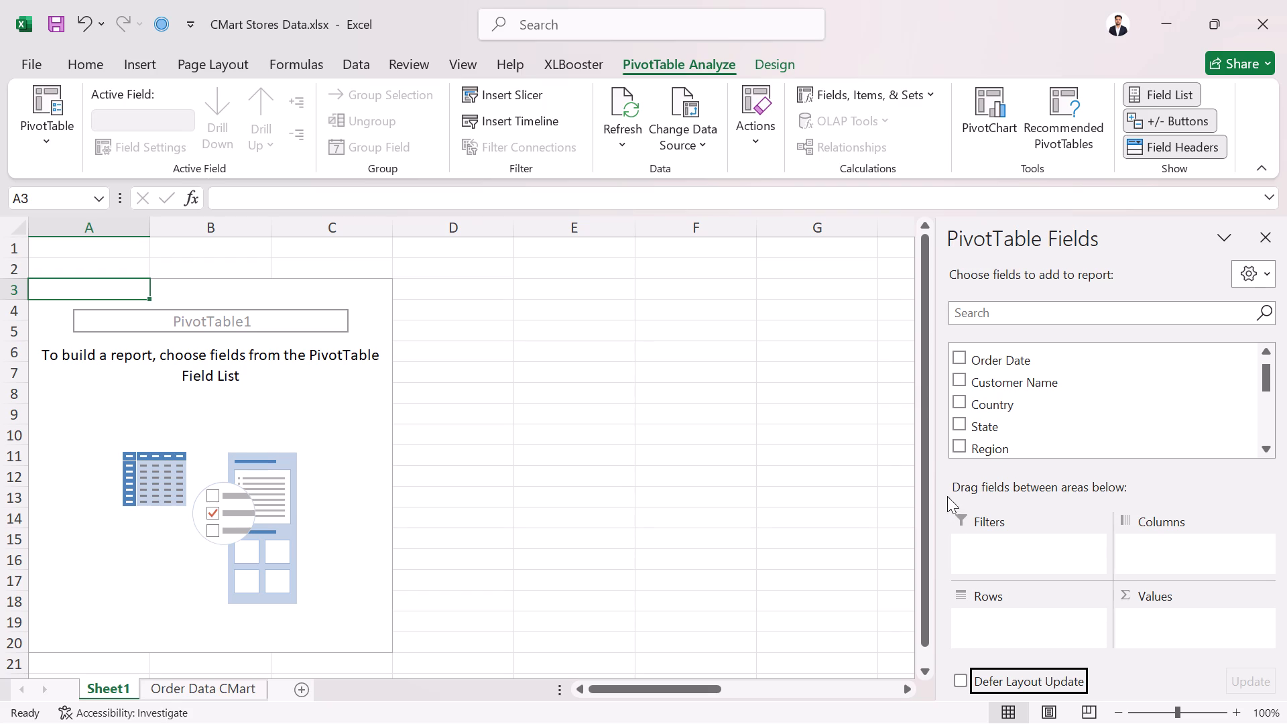
Place the Country field in the Rows area of the pivot table.
drag(997, 403, 997, 605)
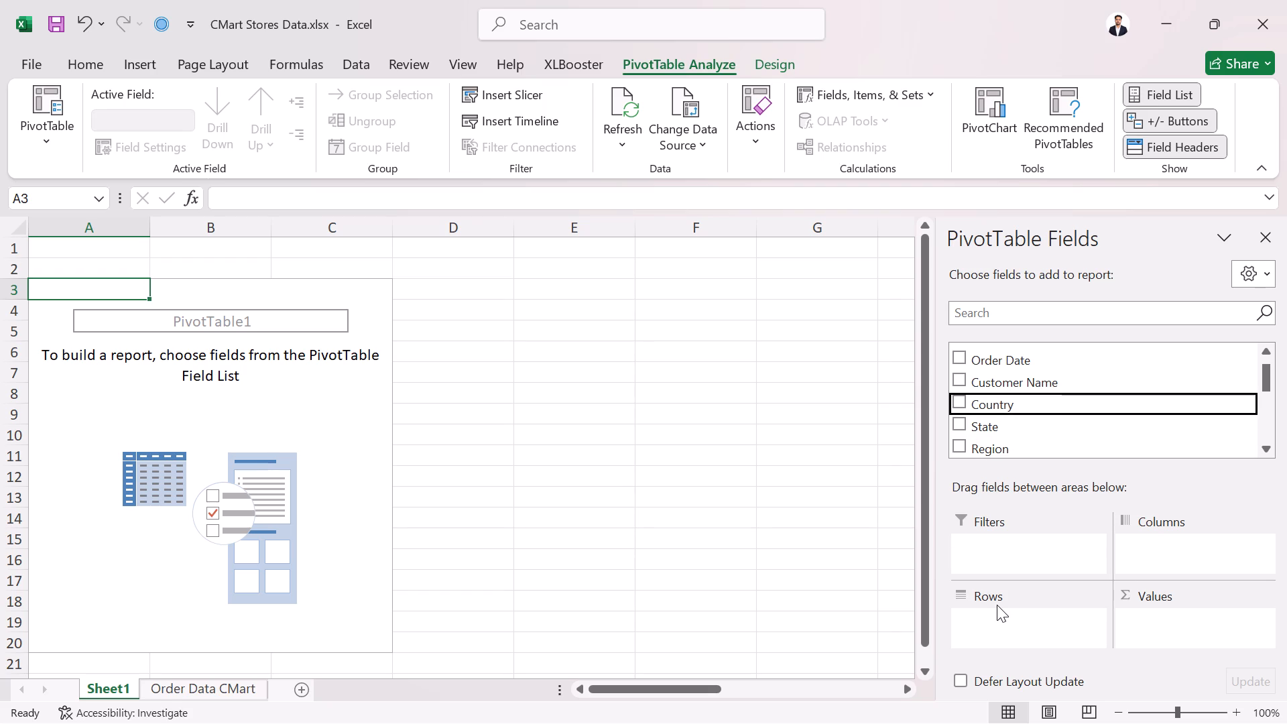
drag(1002, 412, 1008, 626)
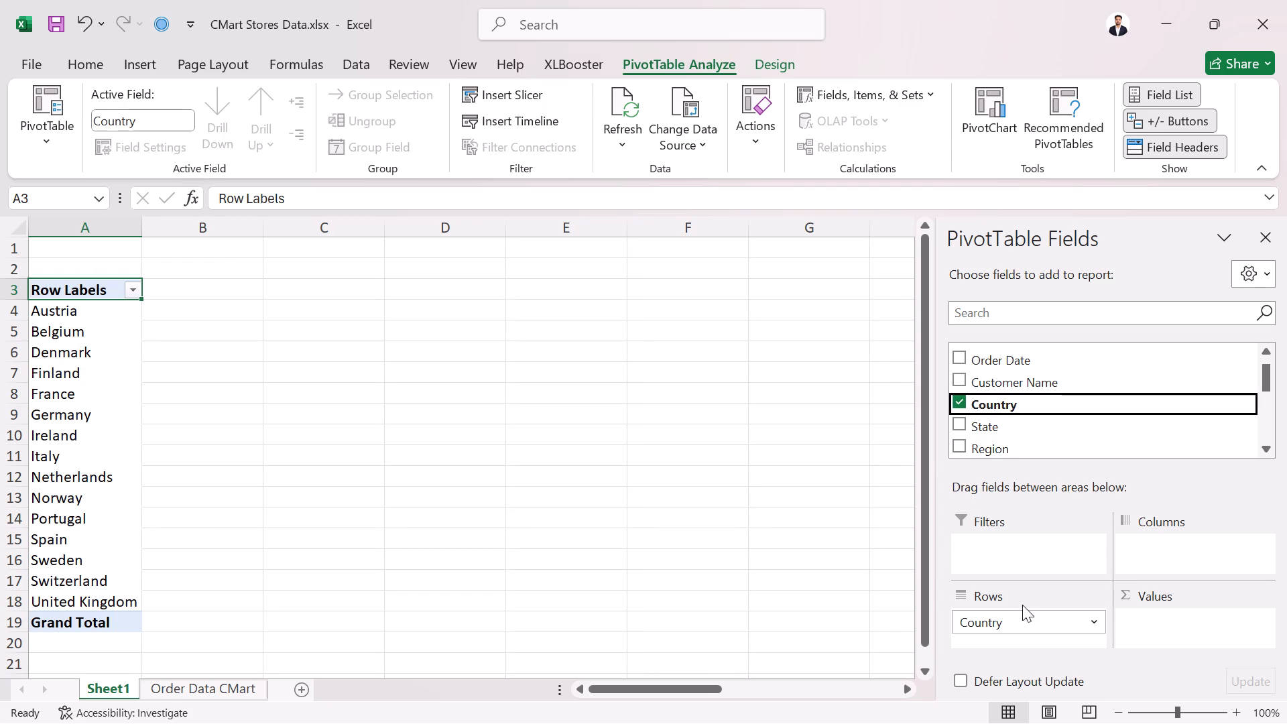
Change the PivotTable Fields layout so the field list and the areas are side by side.
click(1247, 288)
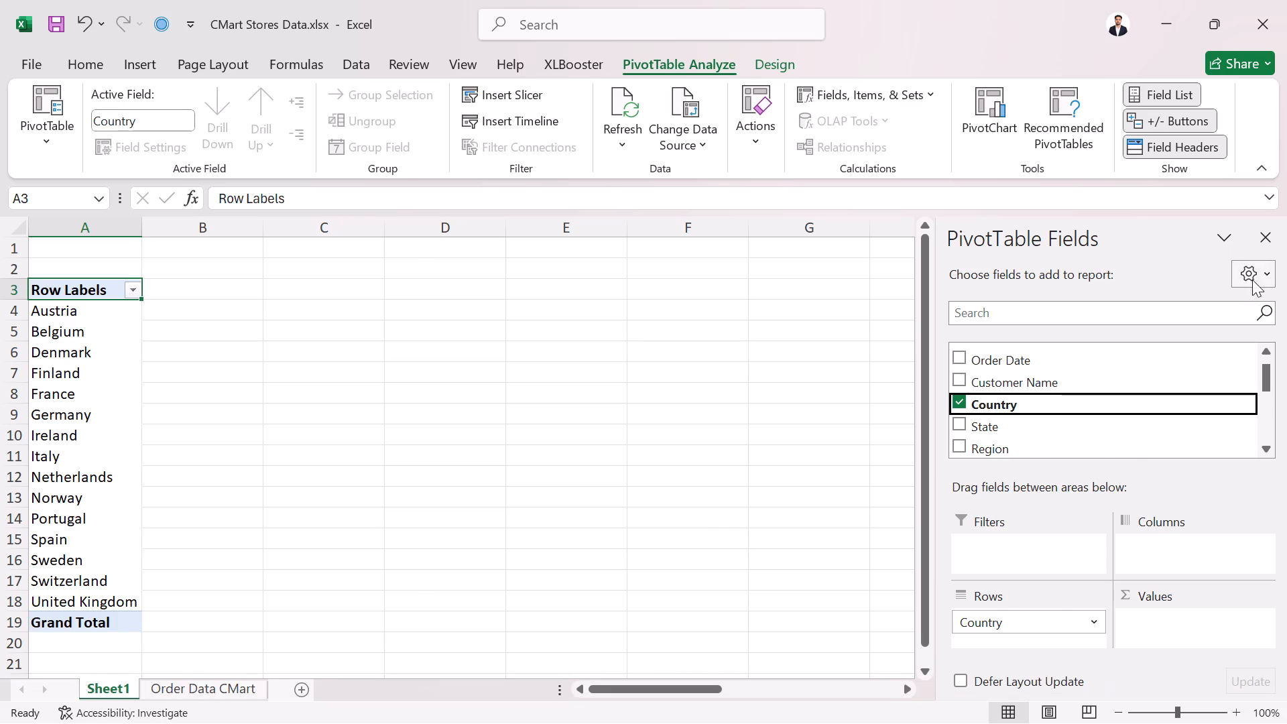
click(1252, 279)
click(1184, 367)
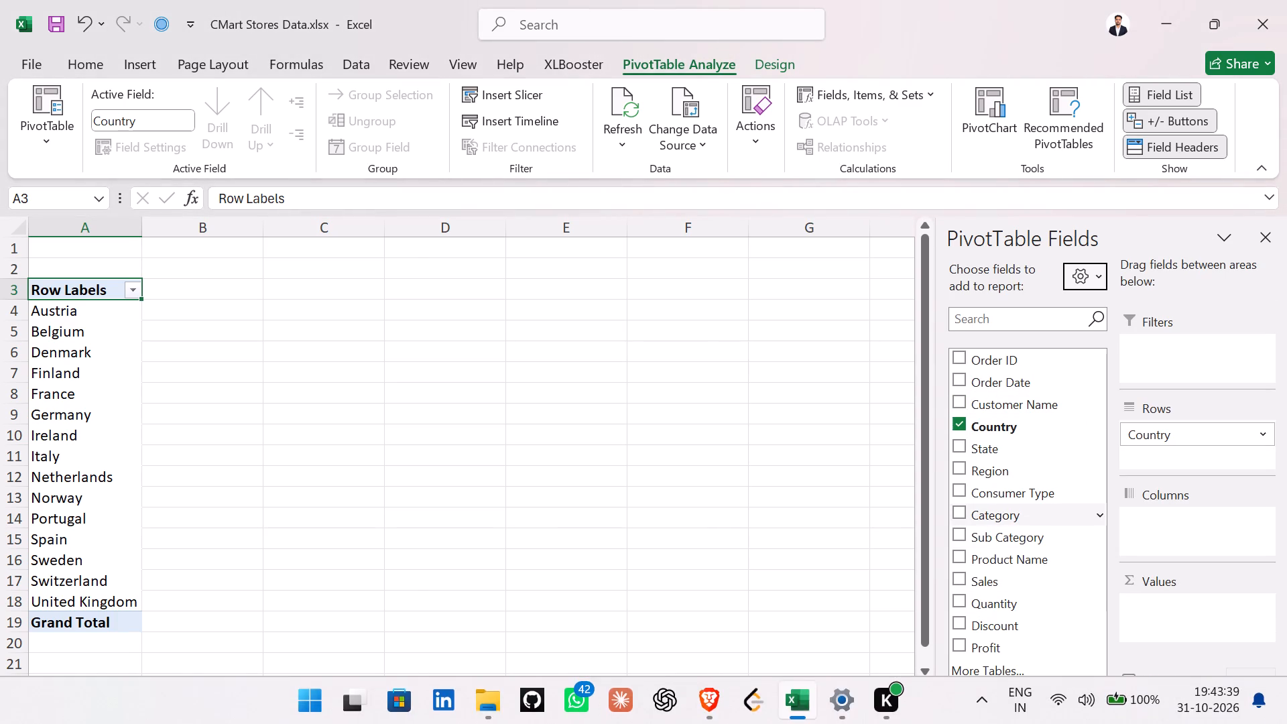
Add the Sales field to the Values area to sum sales per country.
scroll(1219, 438, down, 2)
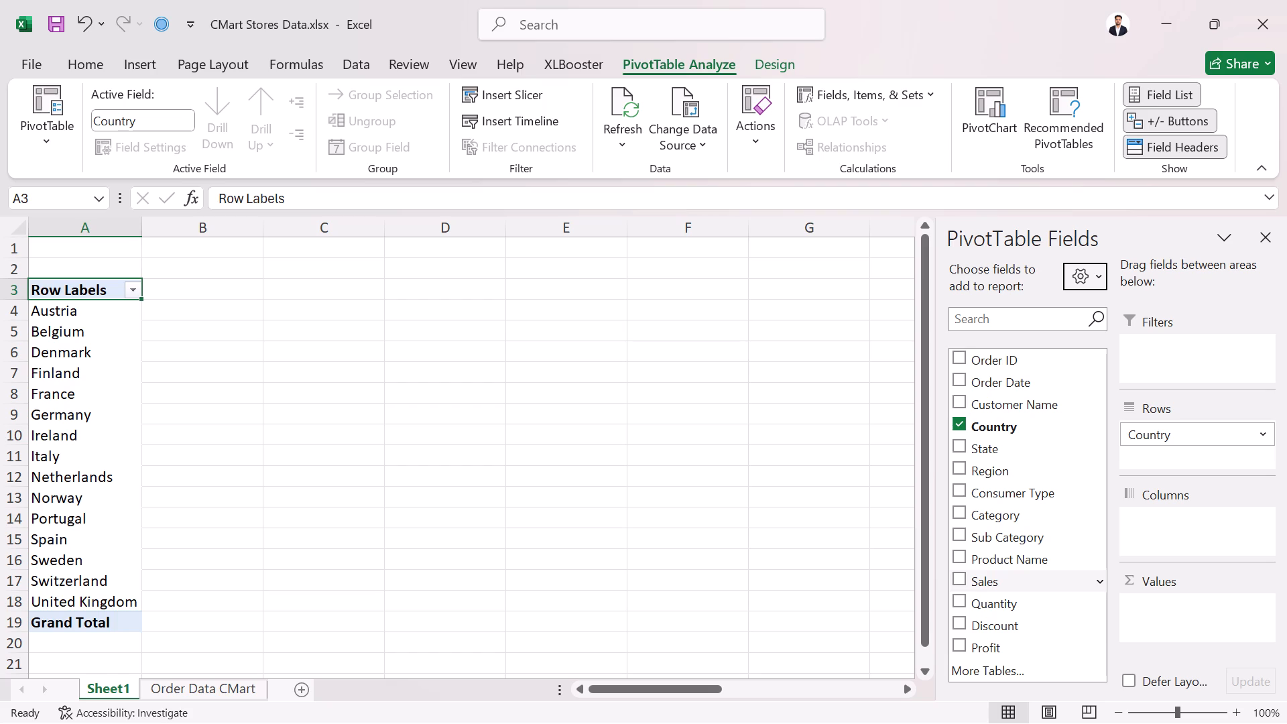
drag(1002, 582, 1060, 587)
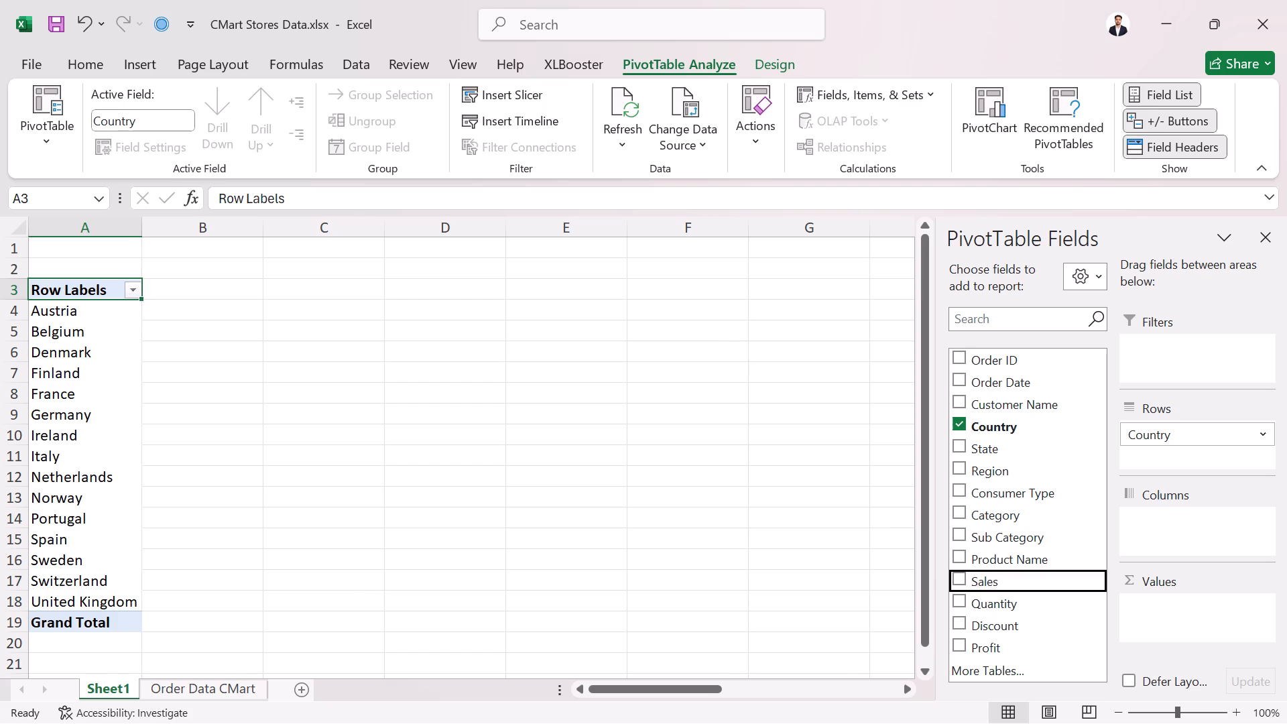
drag(1060, 587, 1202, 619)
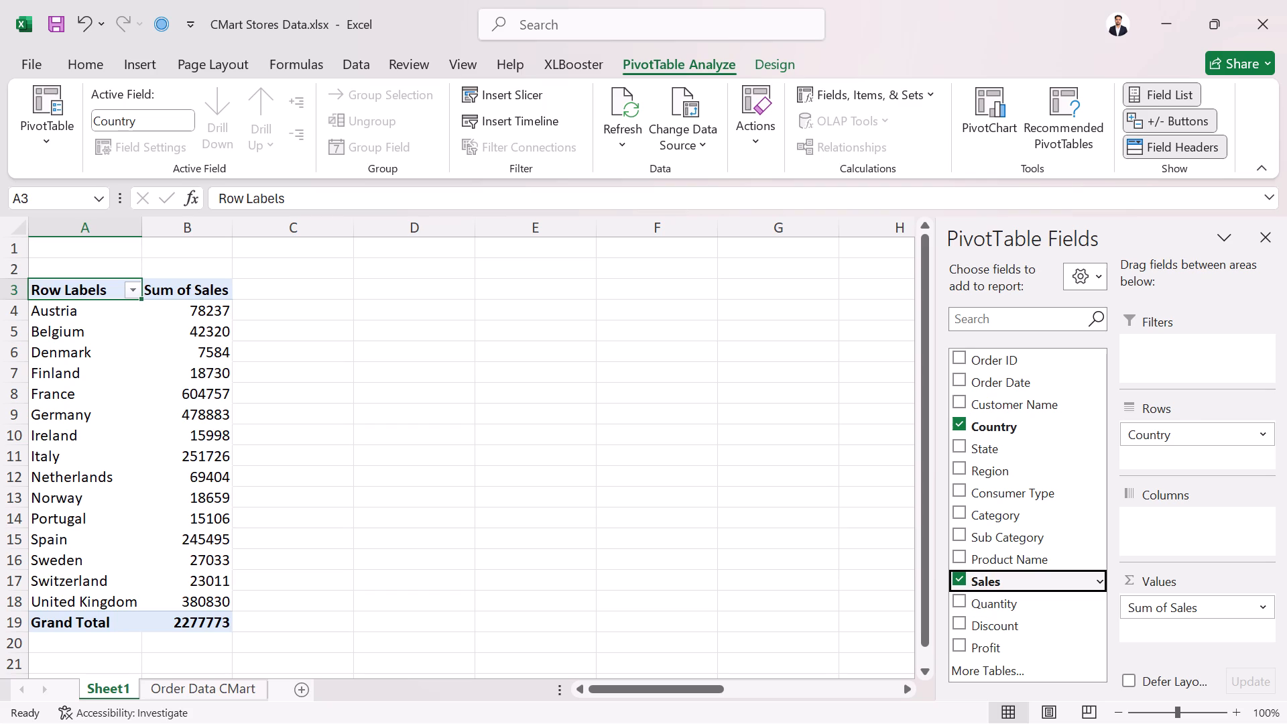
View the More Tables option for multi-table analysis and close its dialog without creating a new PivotTable.
scroll(1024, 585, down, 3)
scroll(1024, 585, up, 6)
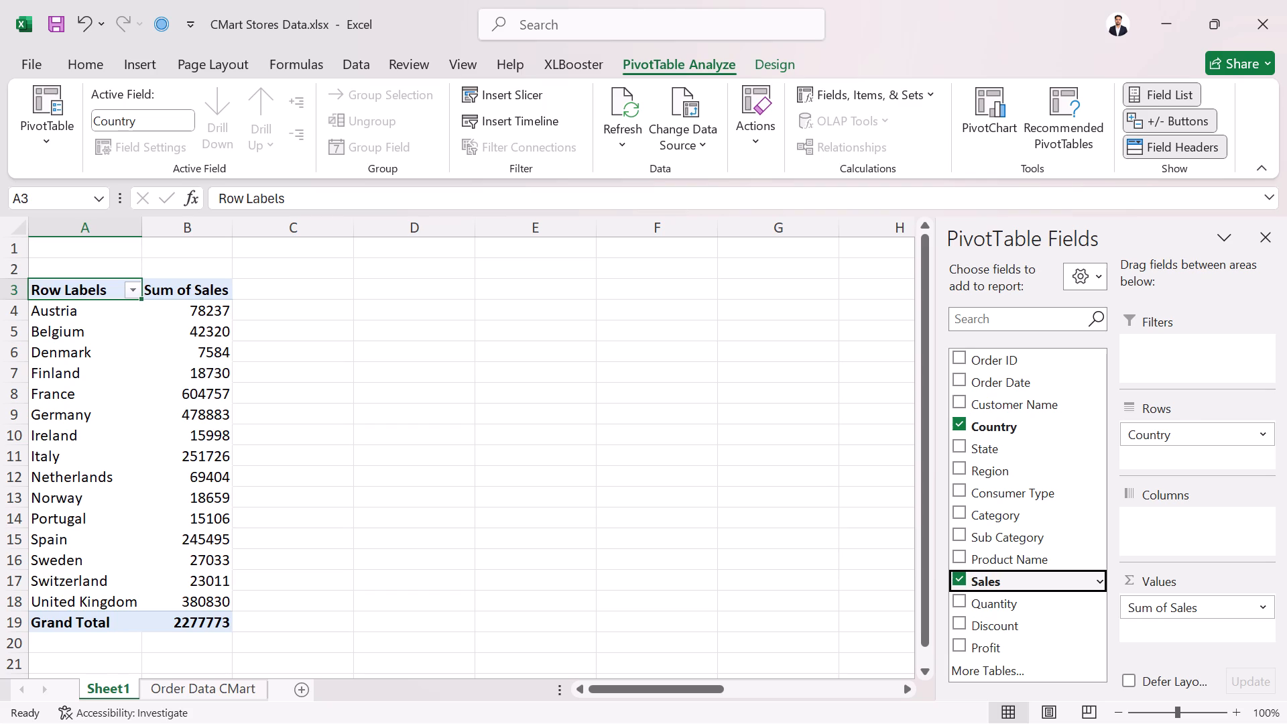
scroll(1066, 489, down, 3)
click(1009, 678)
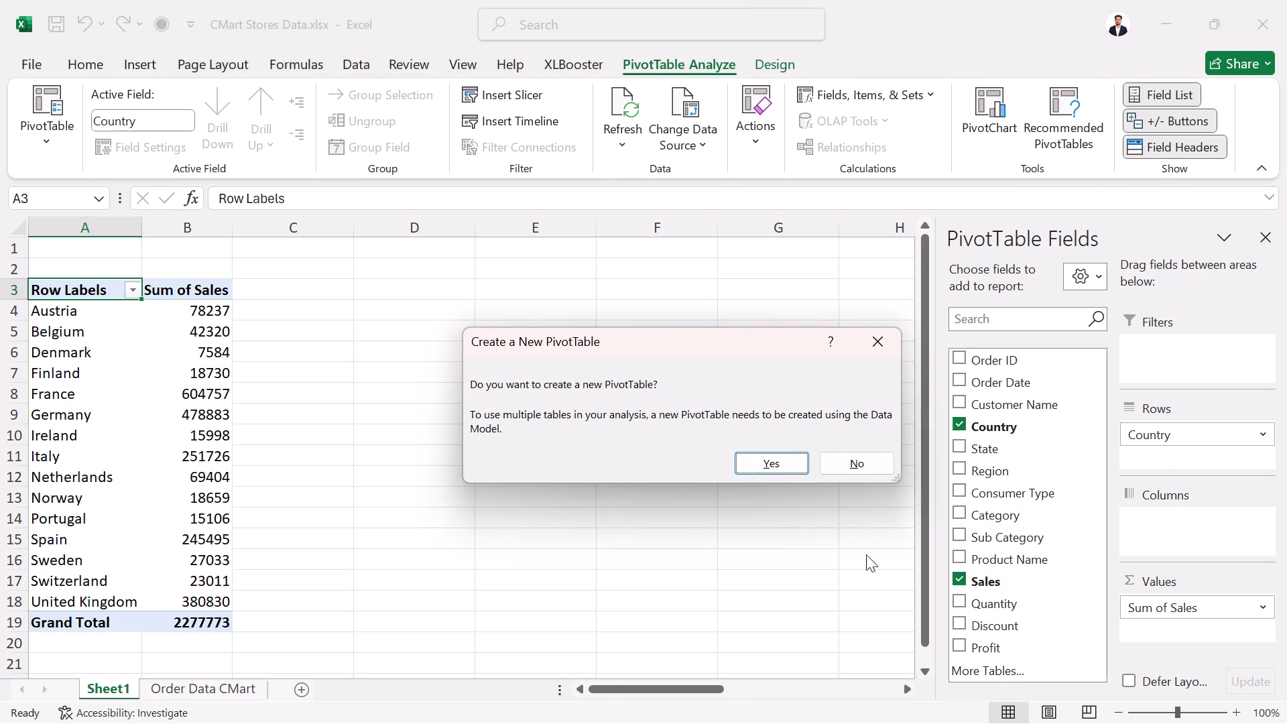
click(865, 349)
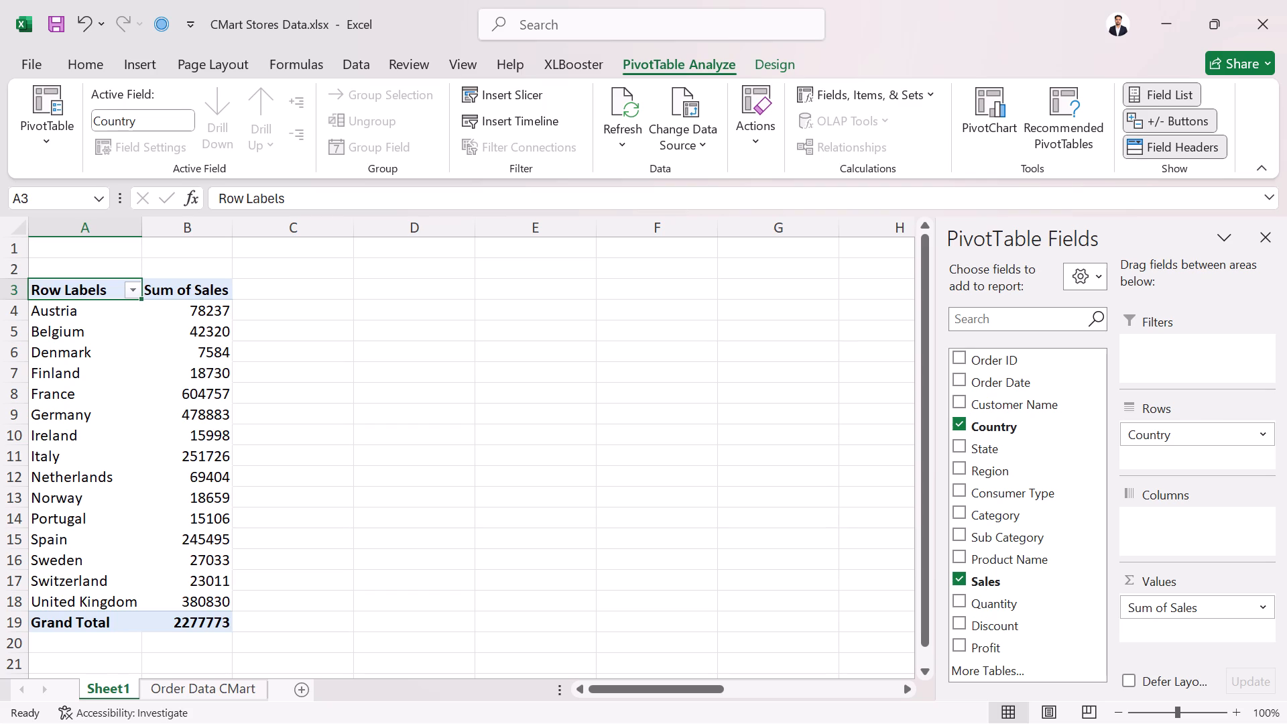
Place the Region field in the Columns area to split the country sales by region.
drag(1014, 473, 1091, 503)
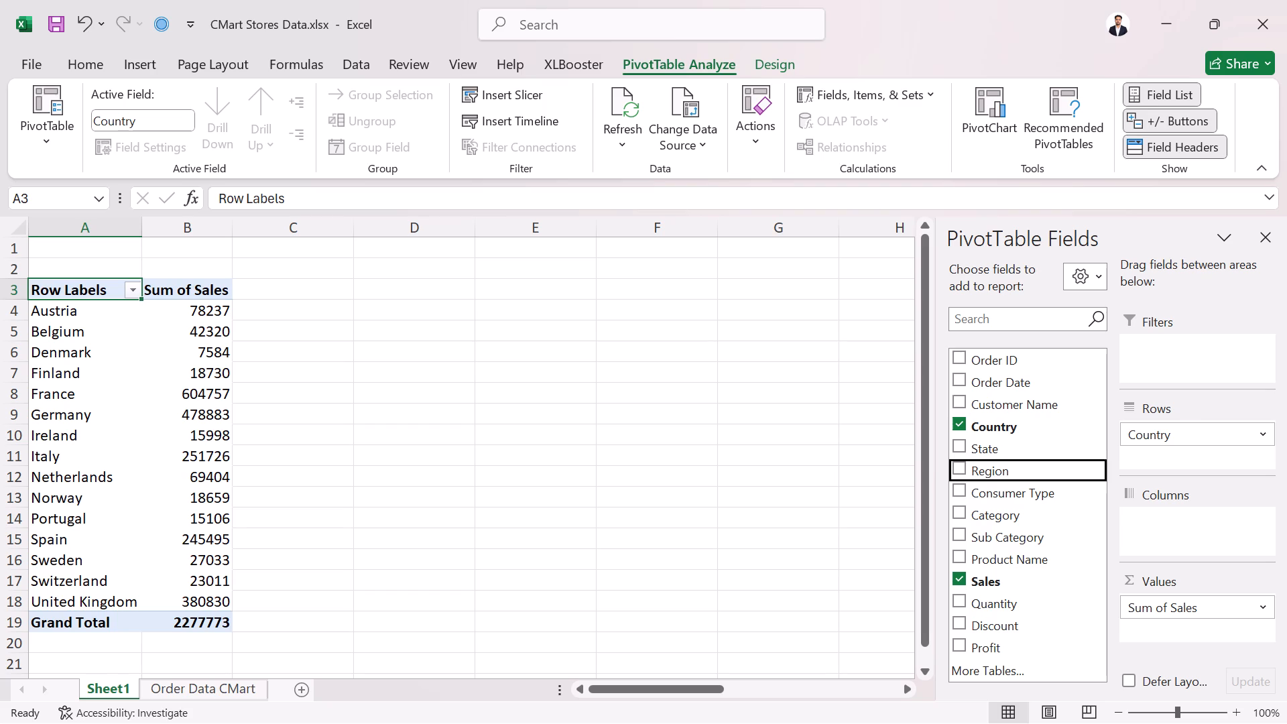
drag(1091, 503, 1163, 514)
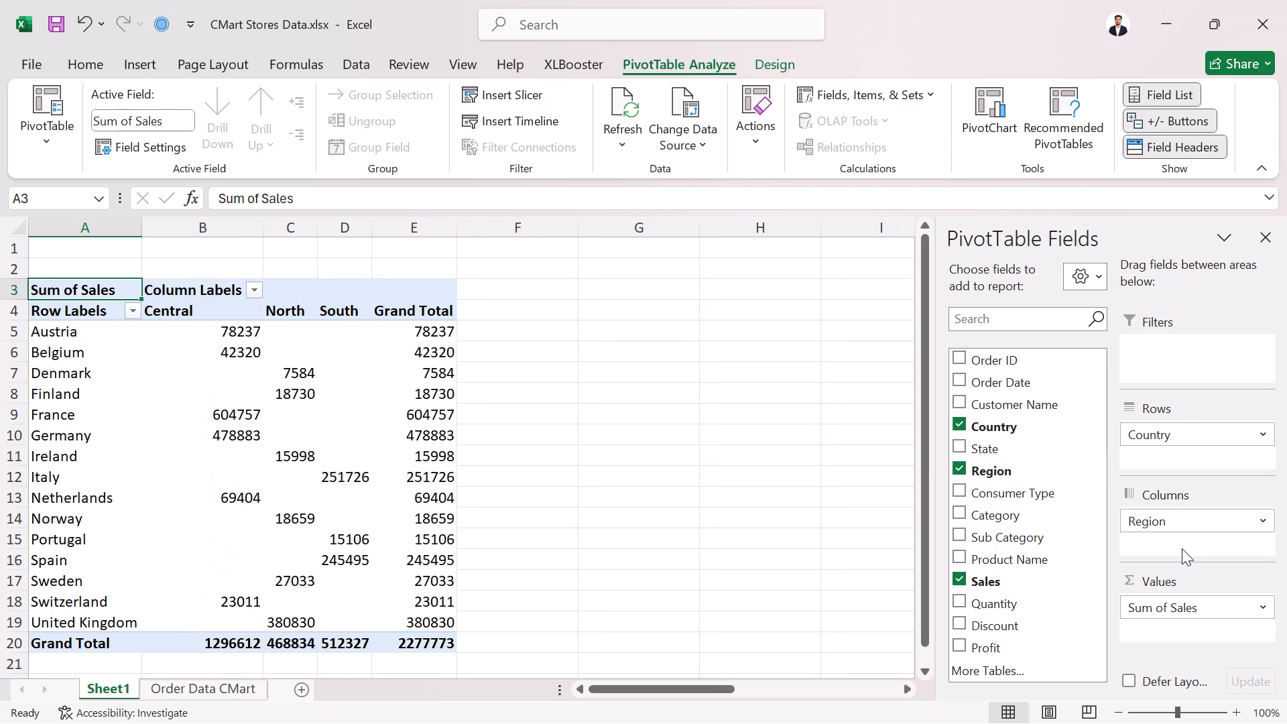
scroll(1182, 548, up, 3)
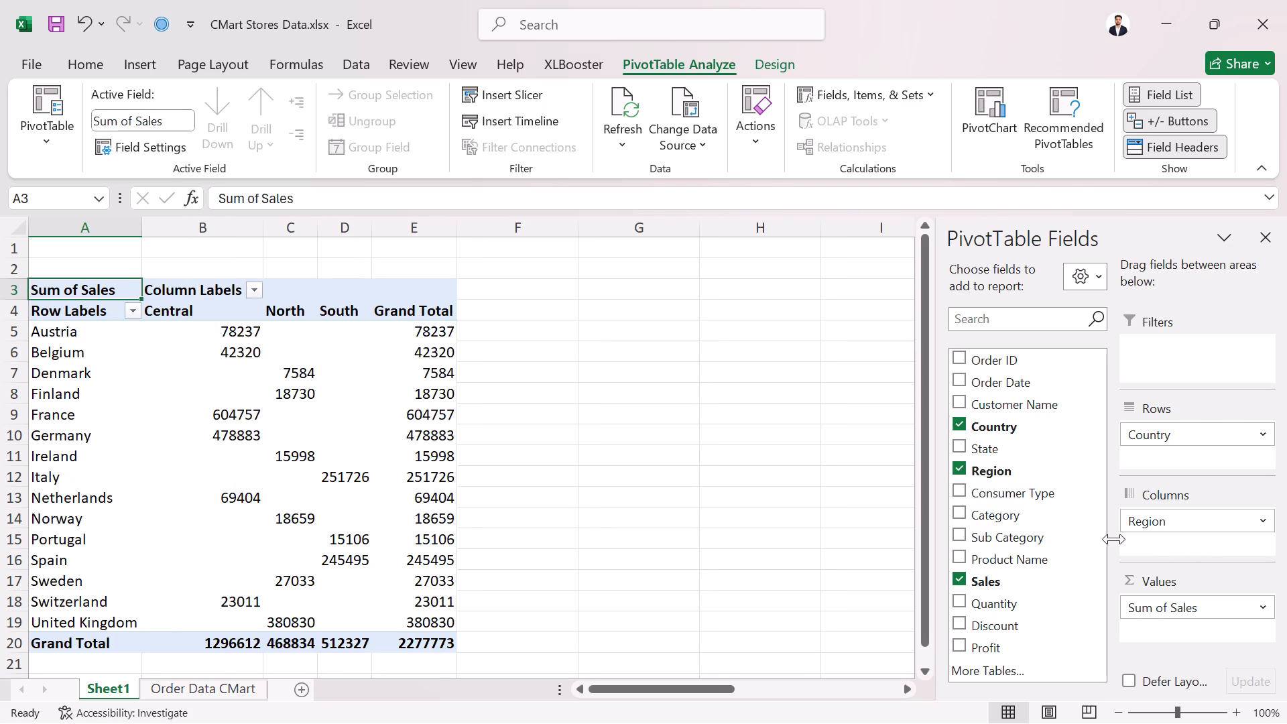
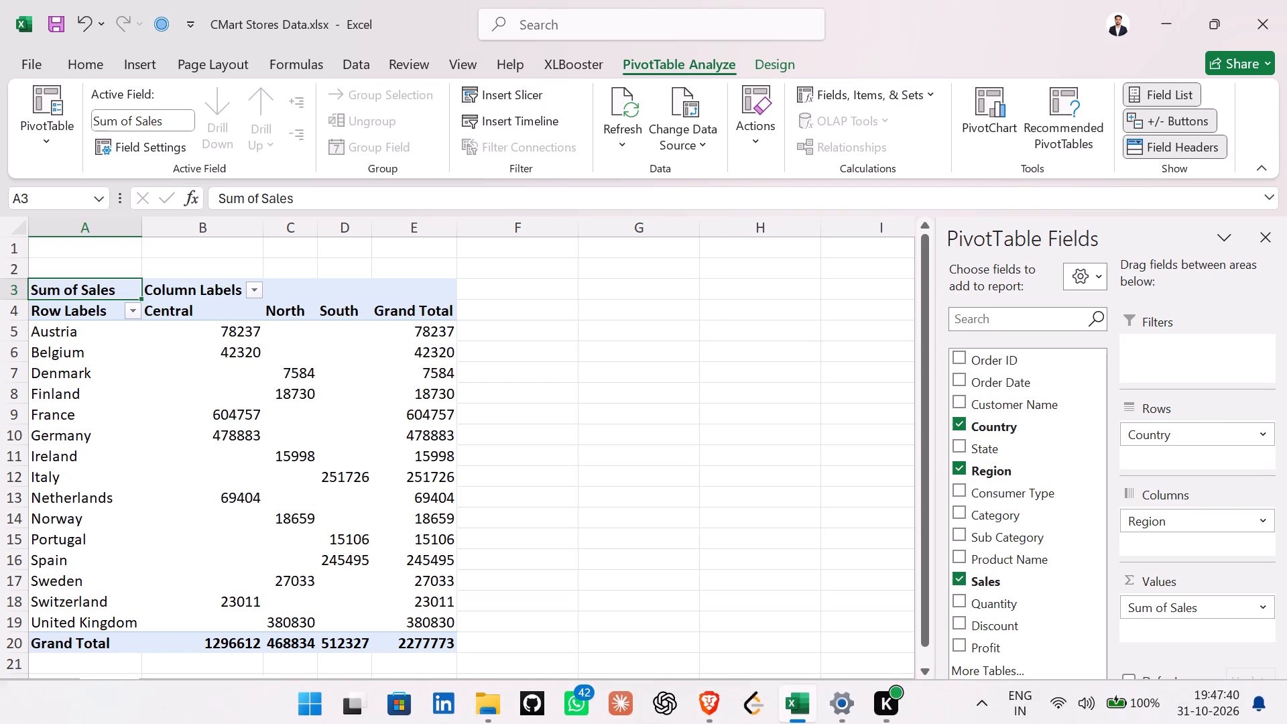
Switch to the Order Data CMart sheet that holds the source order data.
click(194, 685)
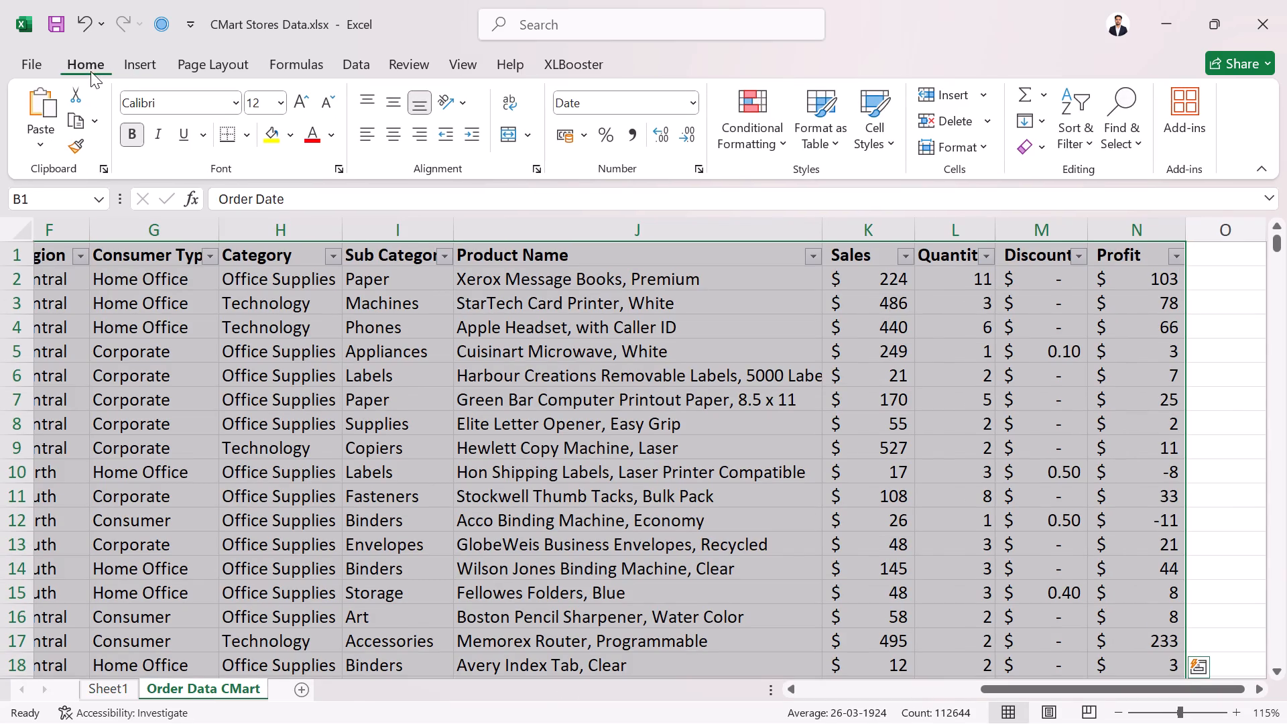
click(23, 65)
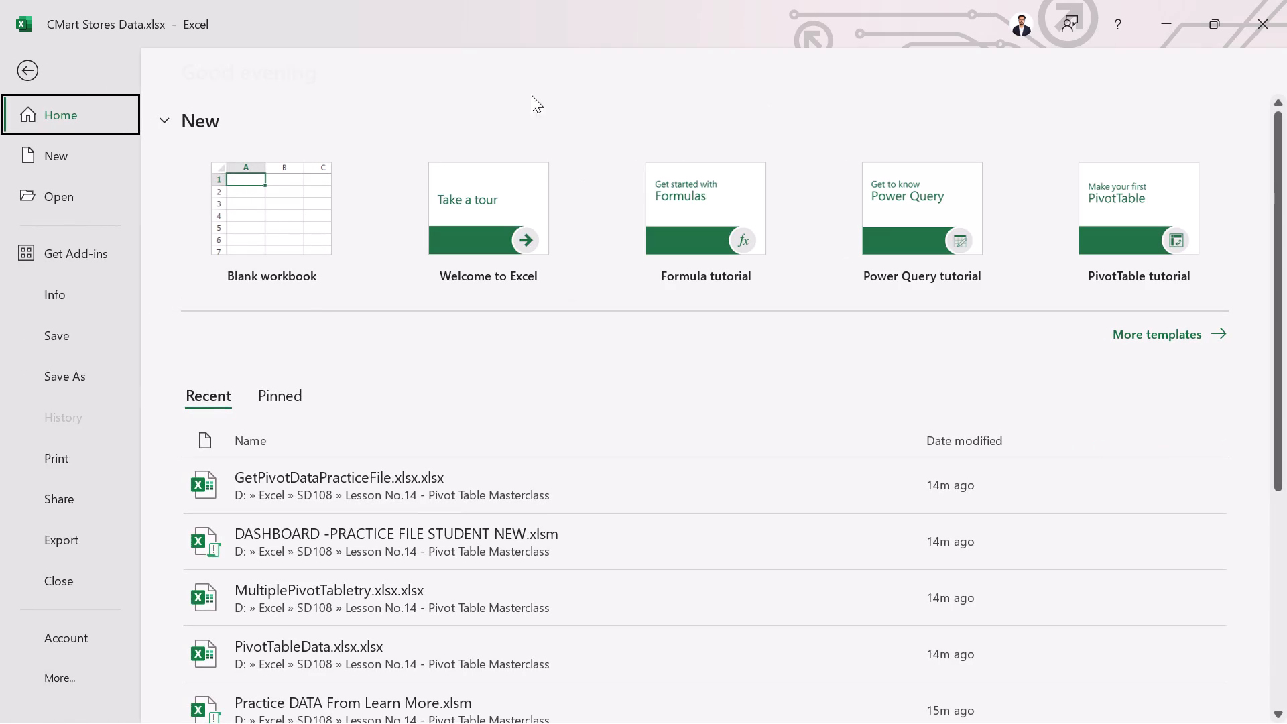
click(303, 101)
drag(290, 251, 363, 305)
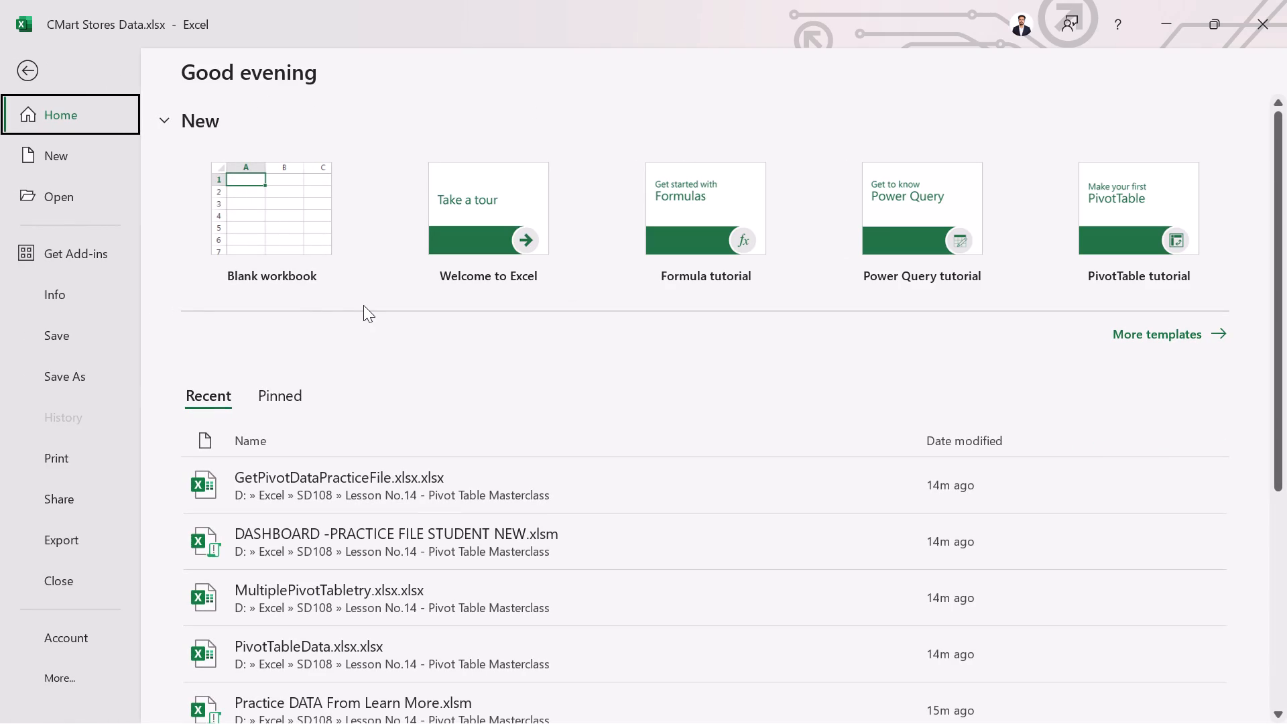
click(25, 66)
Open Recommended PivotTables for the order data and examine the suggested profit, sales, discount and order-count layouts.
click(129, 70)
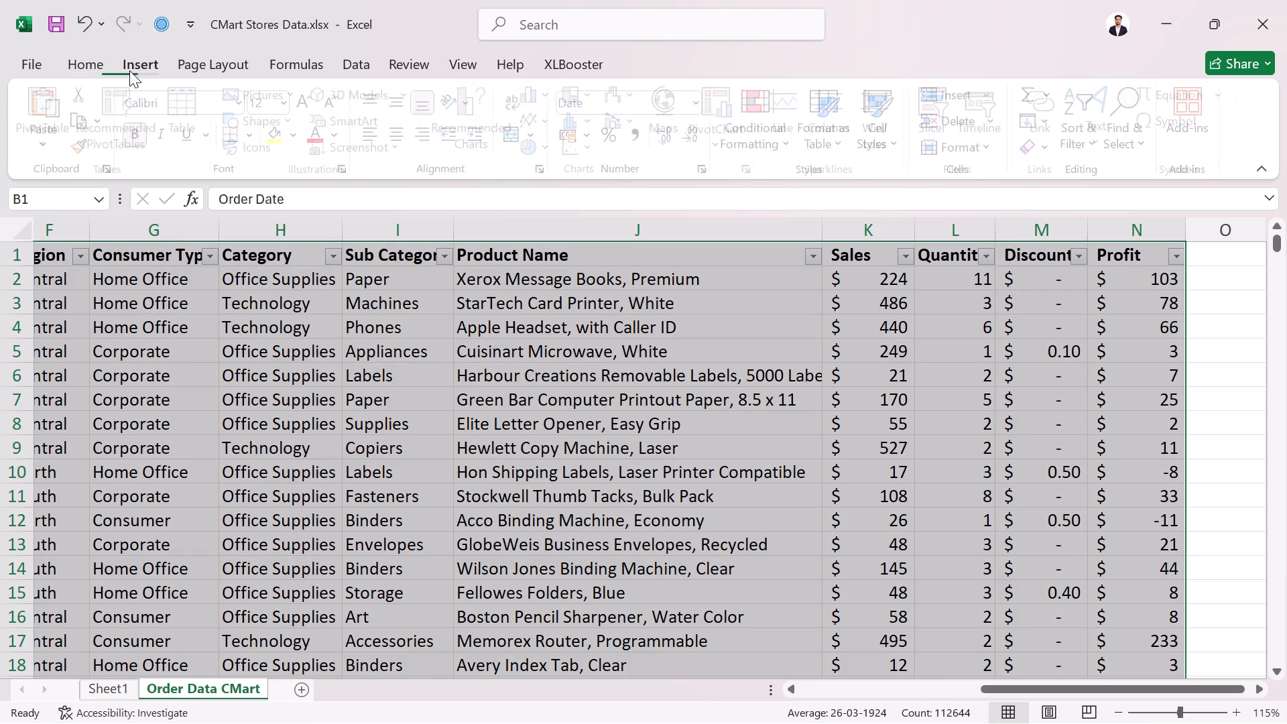
click(114, 129)
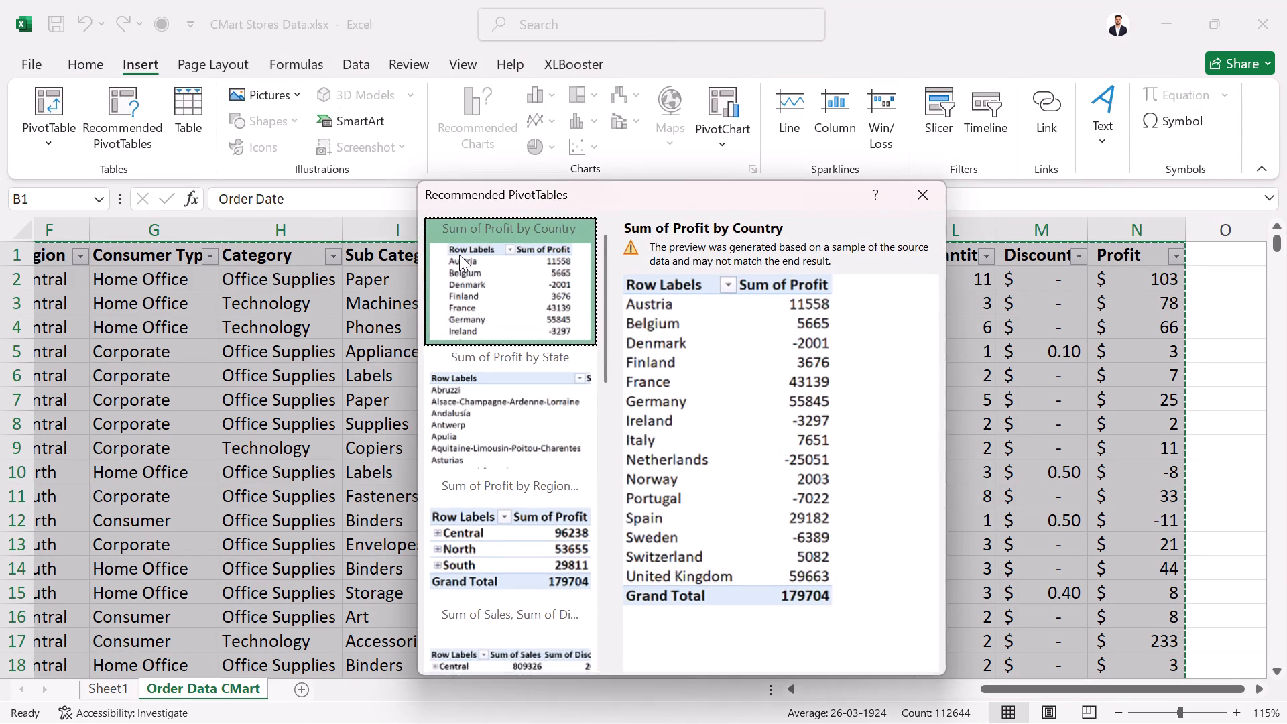
scroll(552, 461, down, 5)
scroll(552, 461, up, 5)
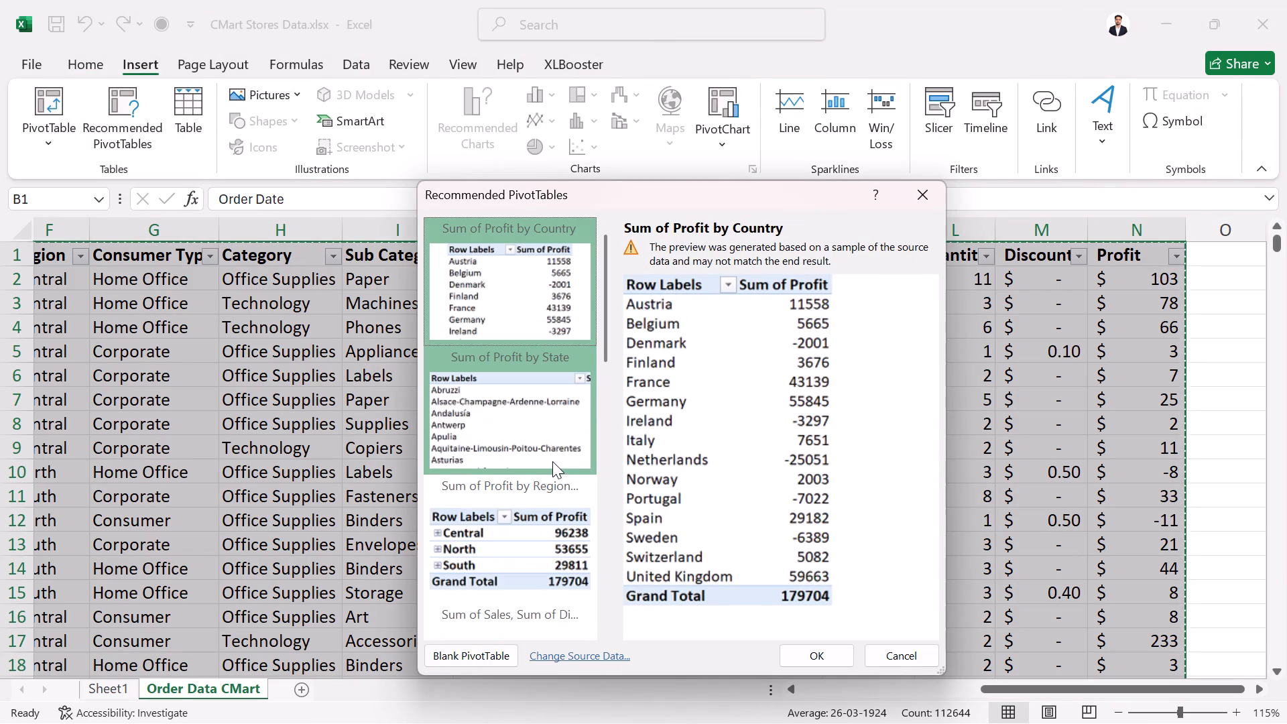
scroll(639, 457, down, 4)
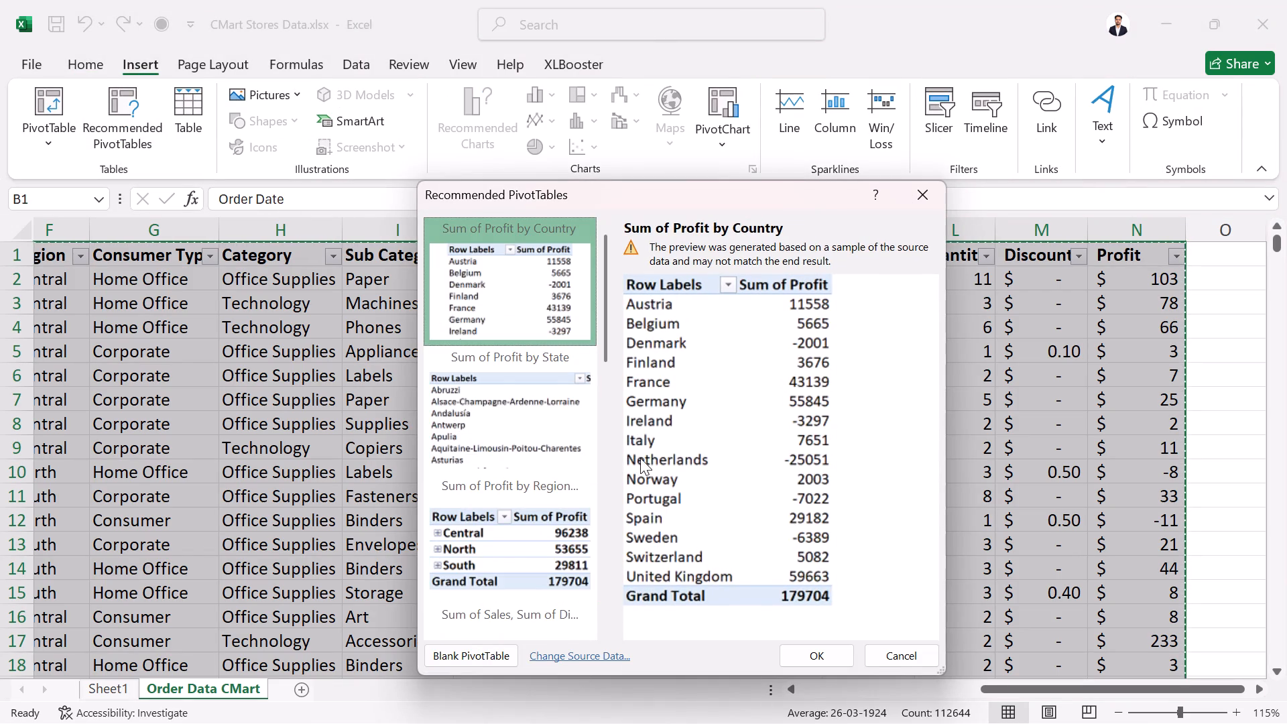
scroll(651, 457, up, 5)
scroll(561, 453, down, 4)
scroll(561, 453, up, 1)
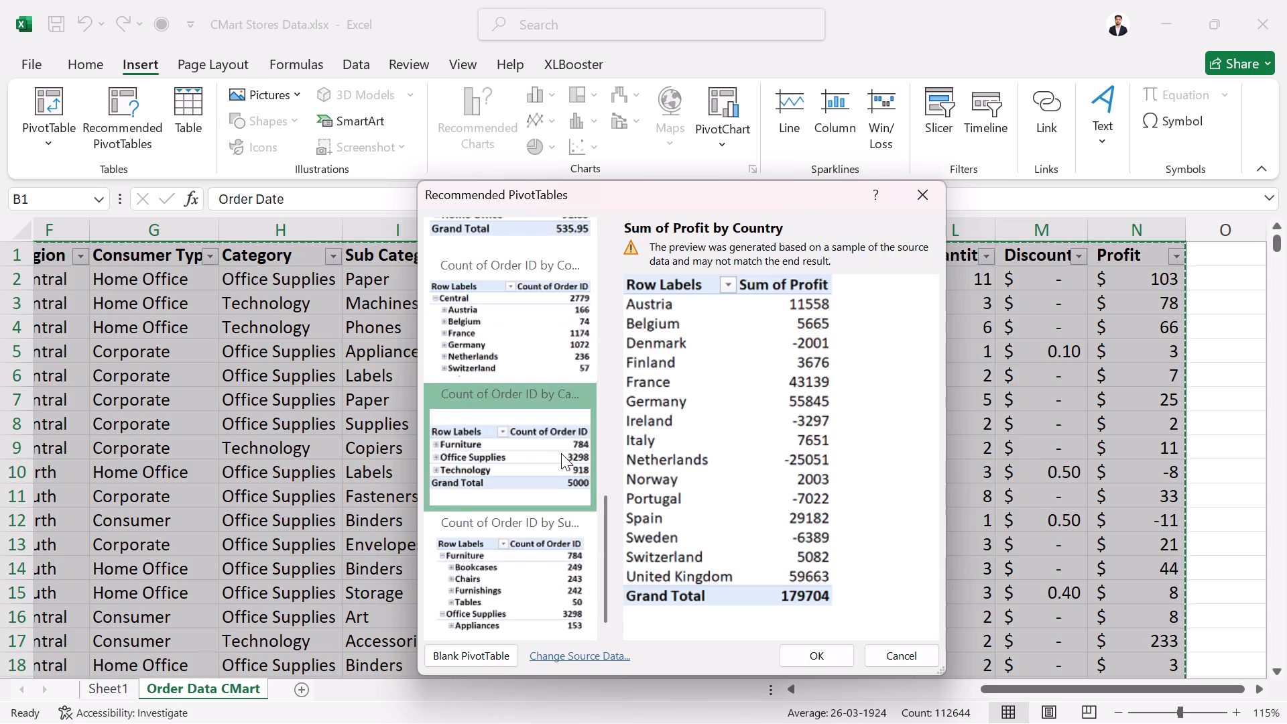
scroll(561, 453, down, 1)
scroll(561, 453, up, 1)
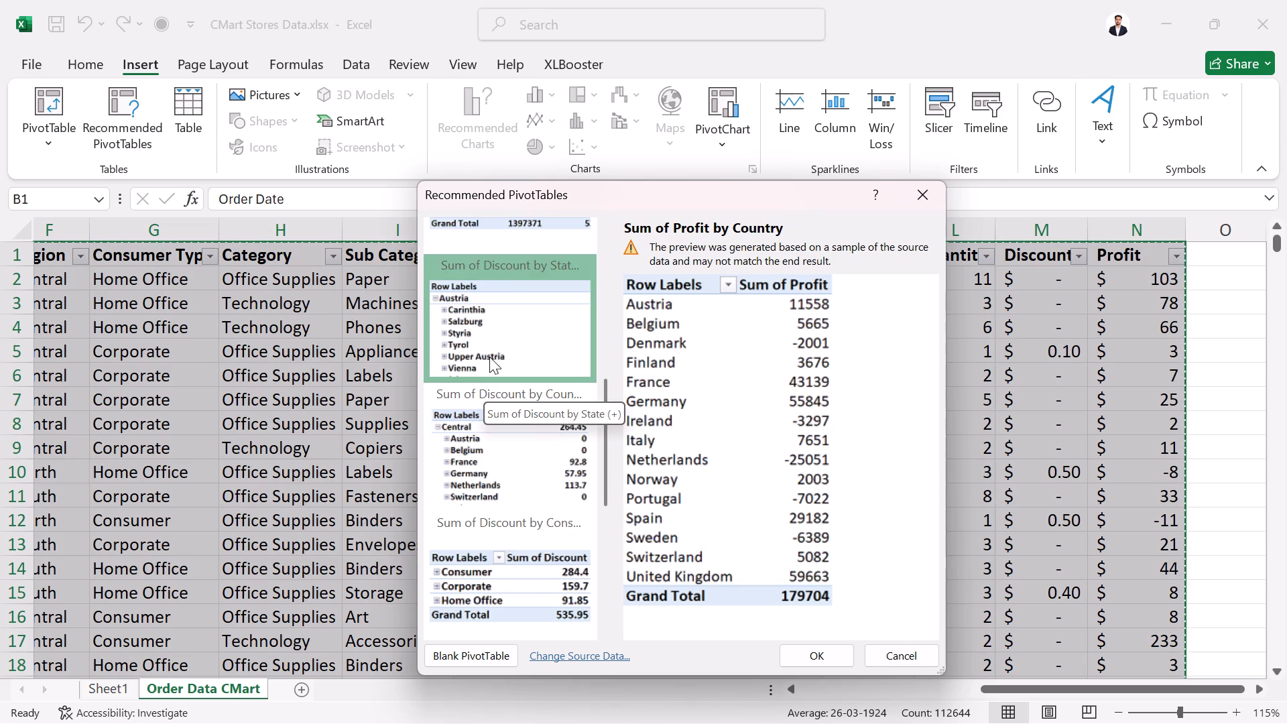
scroll(505, 394, down, 3)
scroll(498, 546, down, 5)
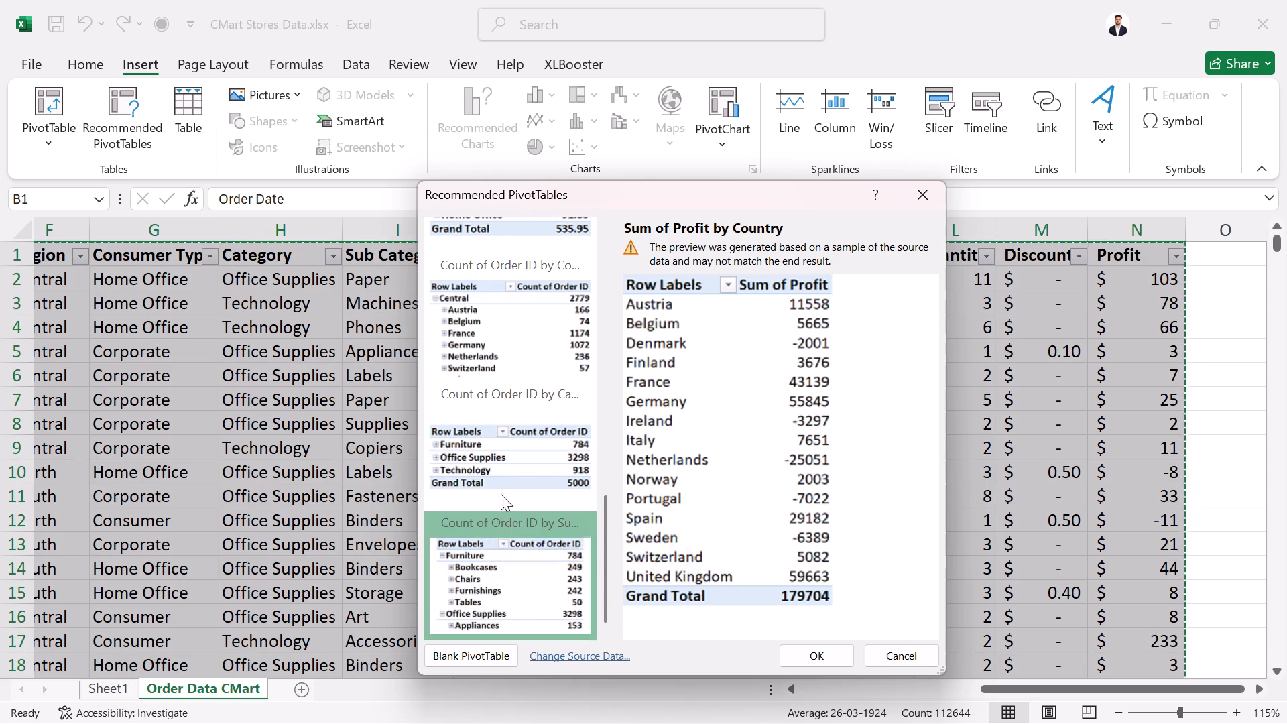
scroll(508, 454, up, 6)
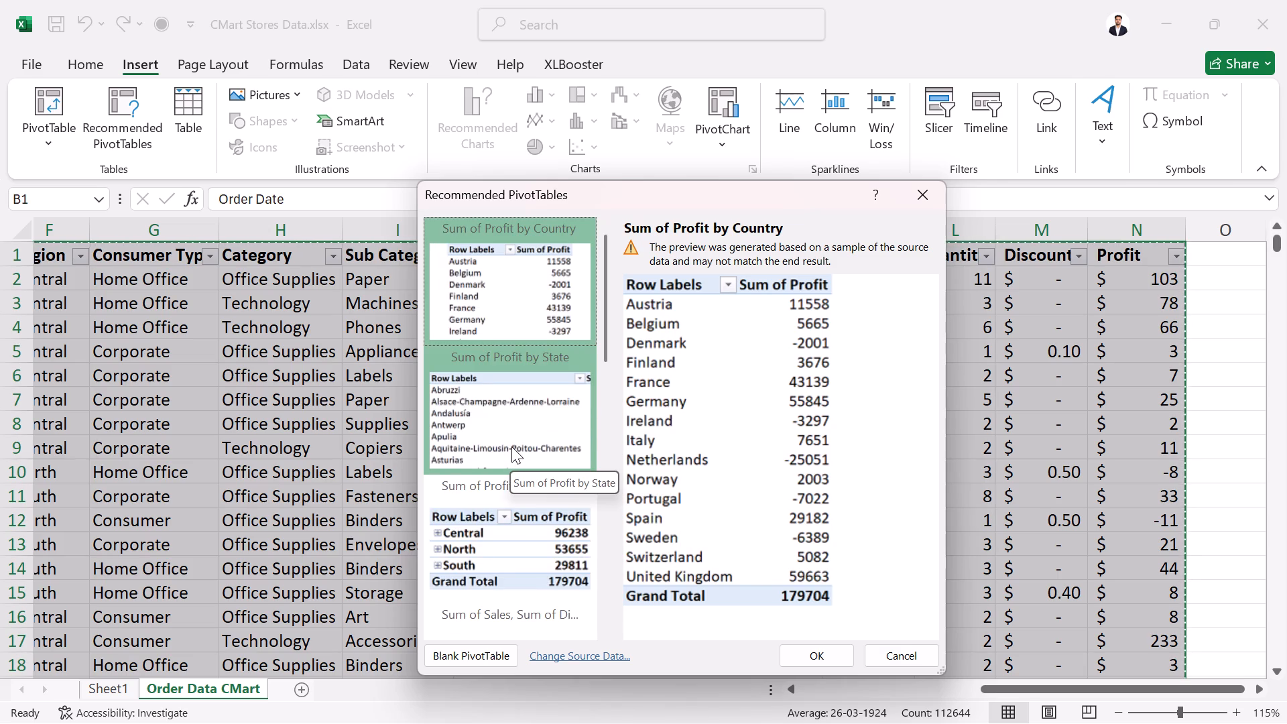
scroll(527, 434, down, 3)
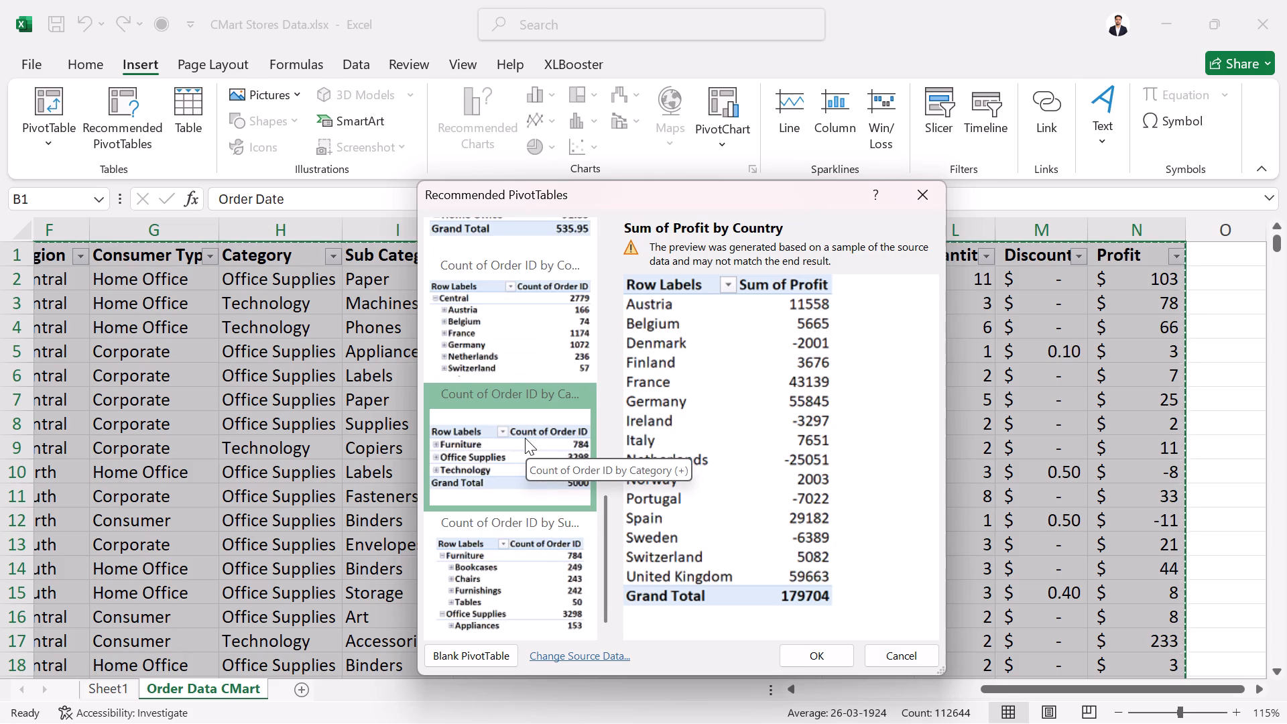
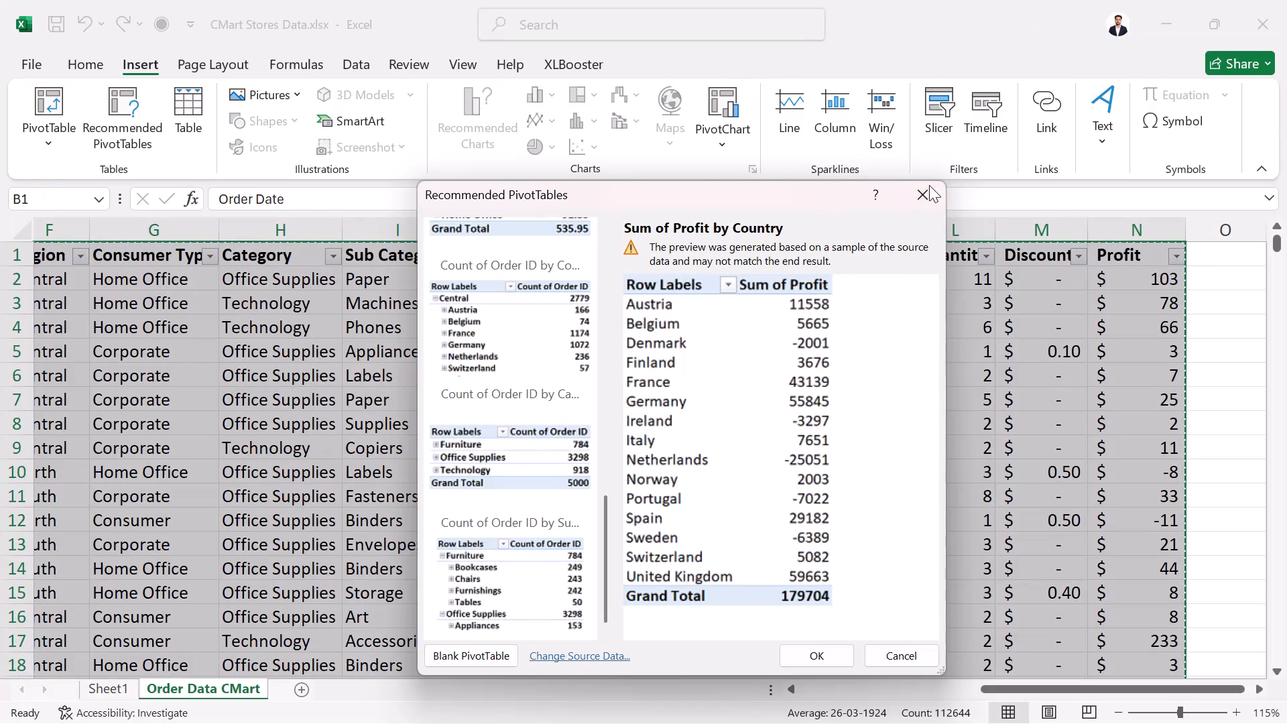
Dismiss the Recommended PivotTables suggestions without inserting any of them.
click(928, 189)
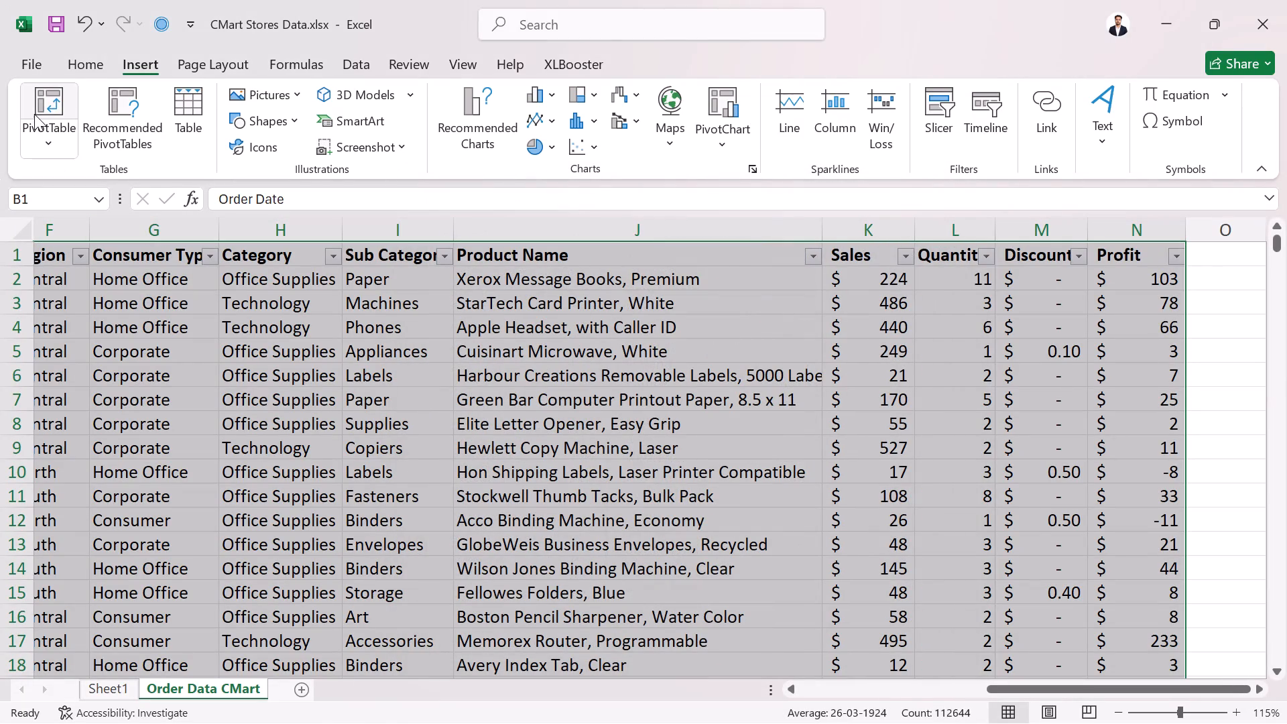
Insert a PivotChart with its PivotTable from the Order Data CMart range A1:N8046 on a new worksheet.
drag(34, 114, 463, 175)
drag(463, 175, 724, 123)
click(724, 123)
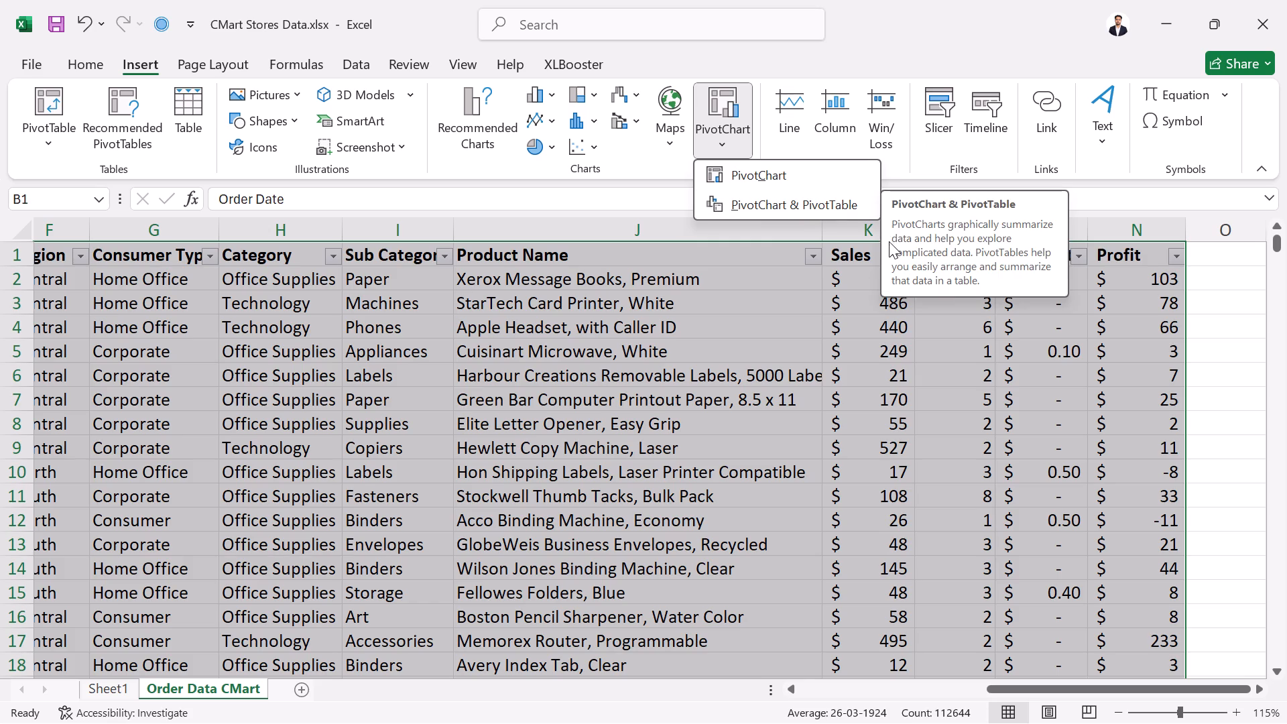
click(731, 119)
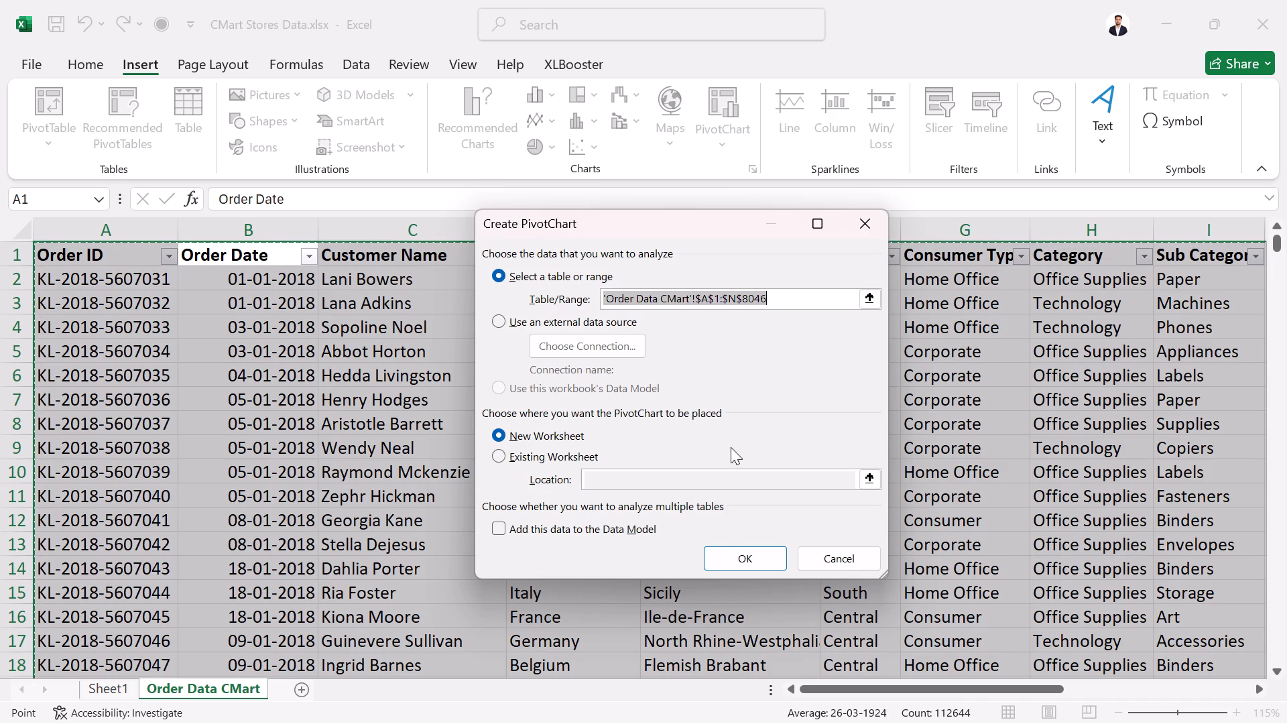
click(725, 550)
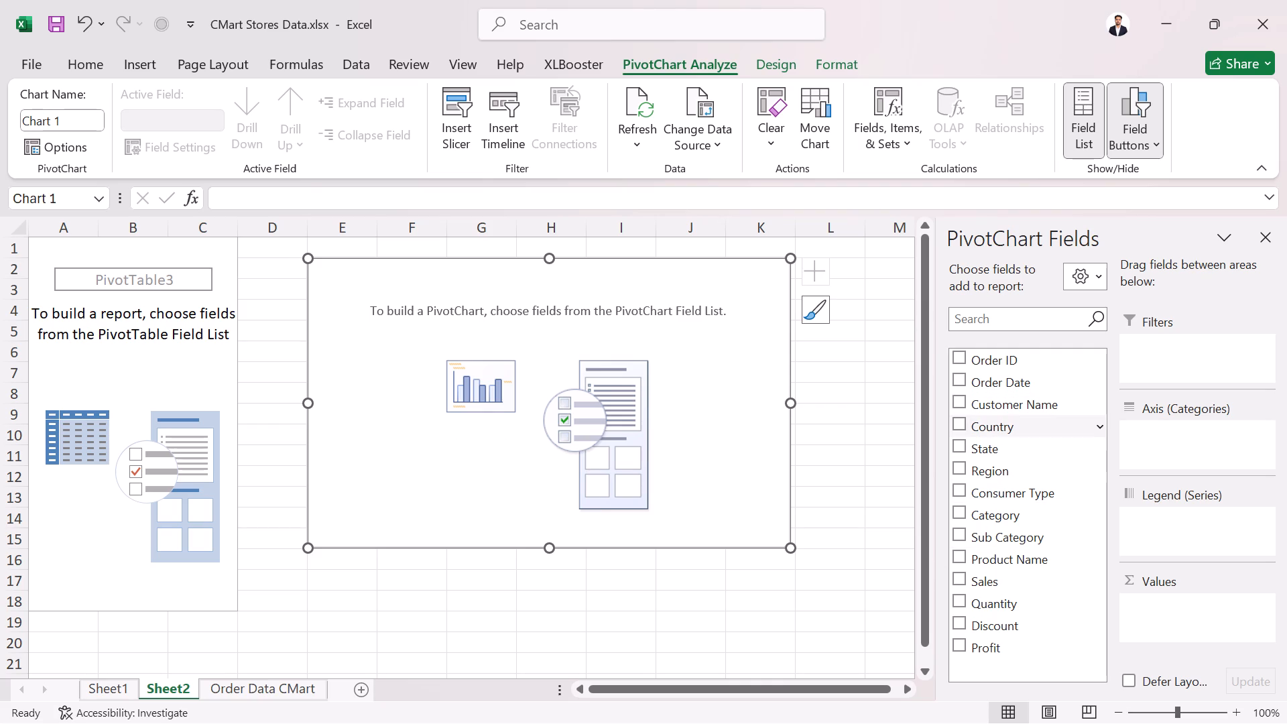
Assign the Country field to the PivotChart's category axis.
drag(1011, 432, 1134, 453)
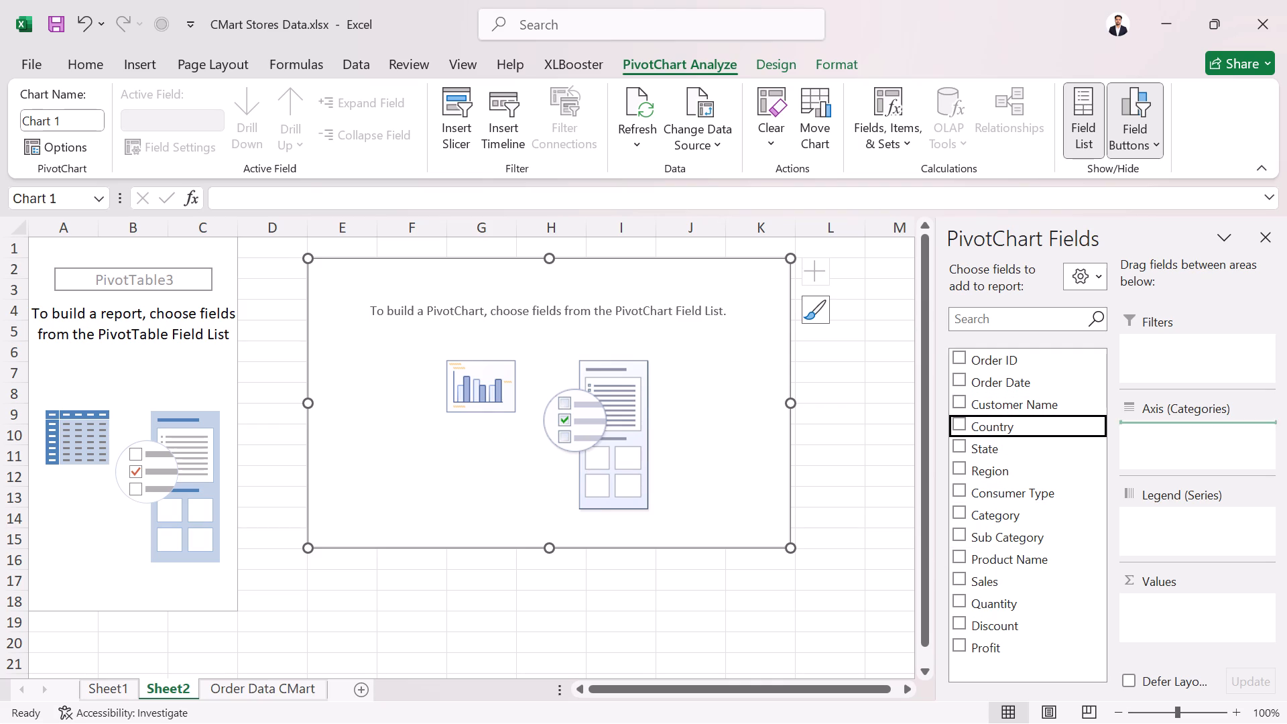
drag(1134, 453, 1154, 411)
drag(1154, 411, 1130, 460)
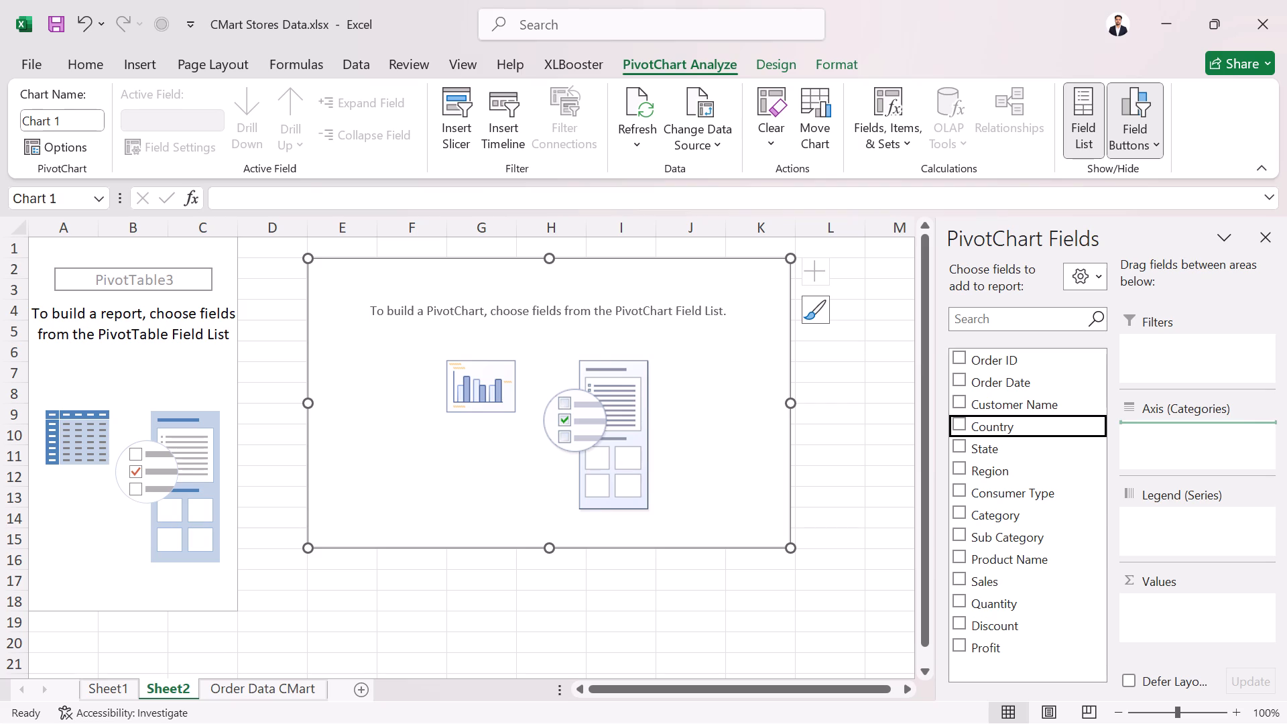
drag(1130, 460, 1123, 462)
drag(1123, 462, 1160, 440)
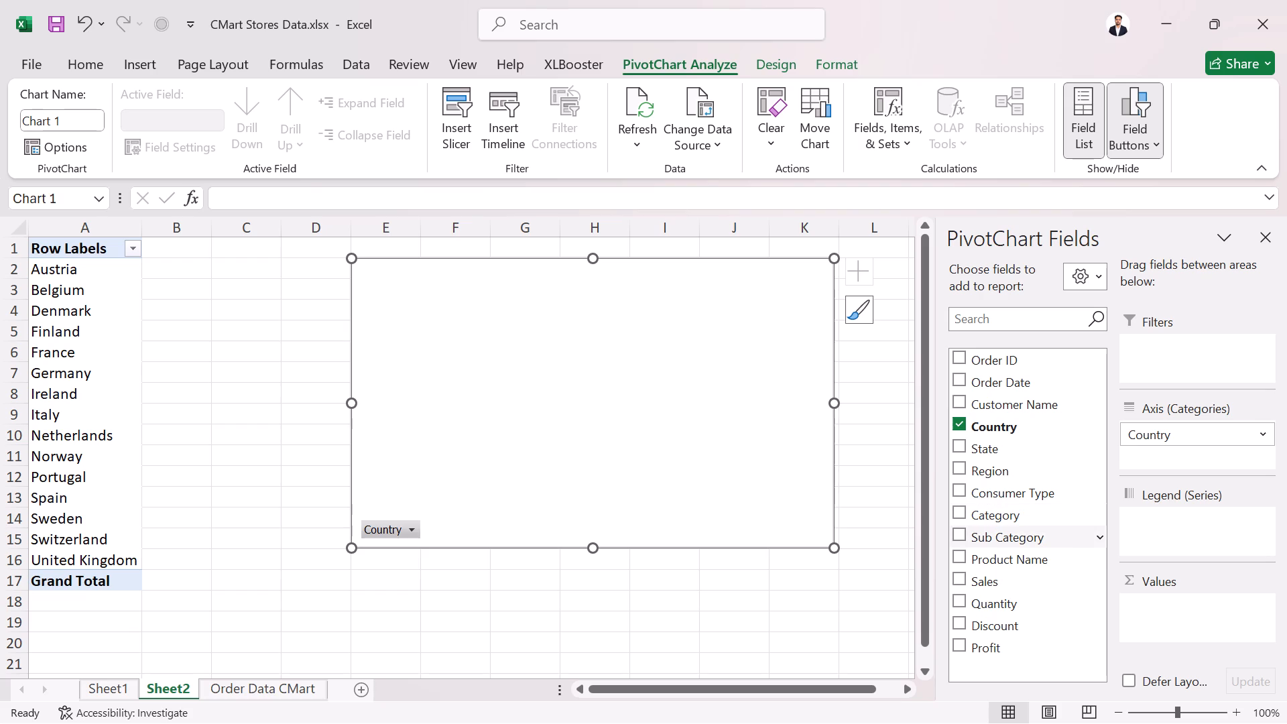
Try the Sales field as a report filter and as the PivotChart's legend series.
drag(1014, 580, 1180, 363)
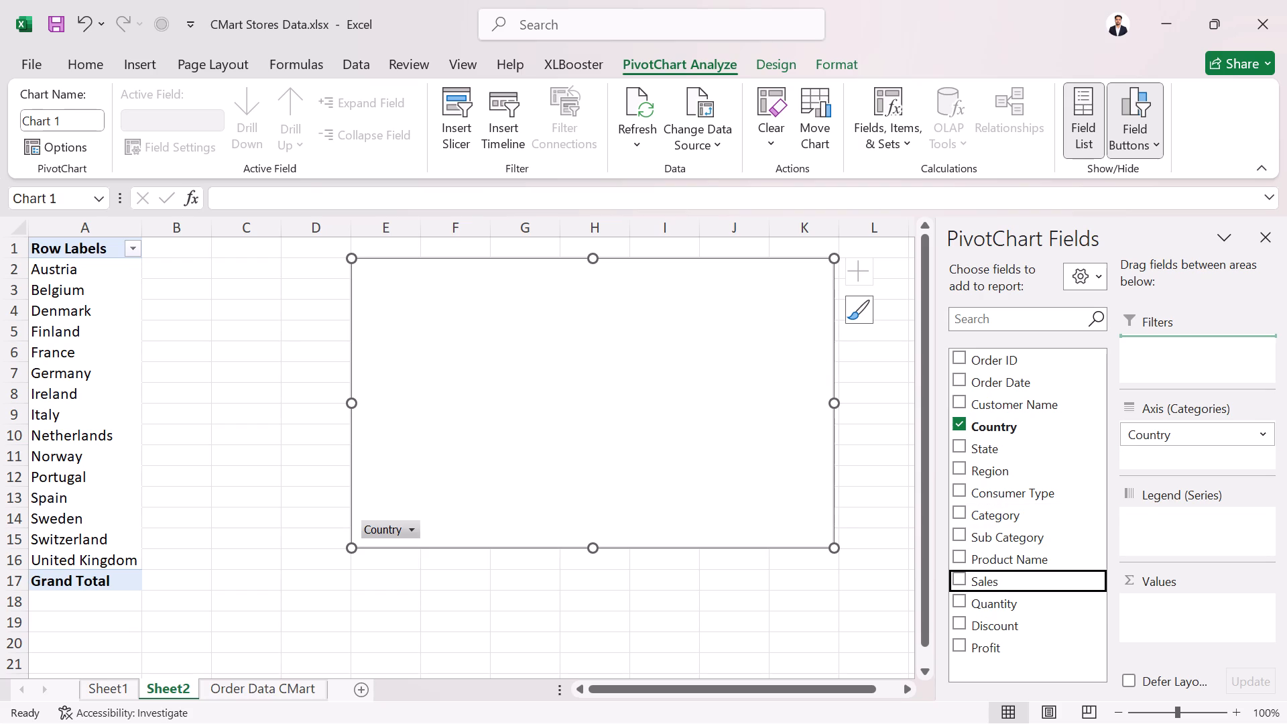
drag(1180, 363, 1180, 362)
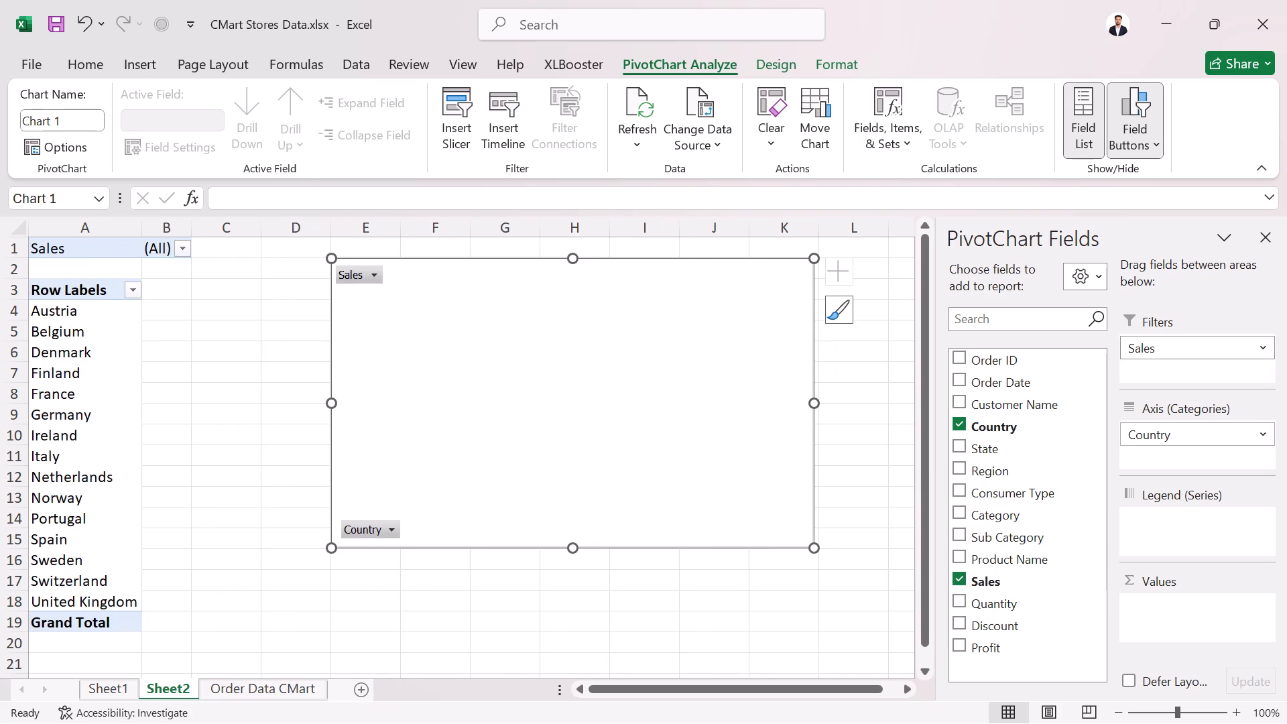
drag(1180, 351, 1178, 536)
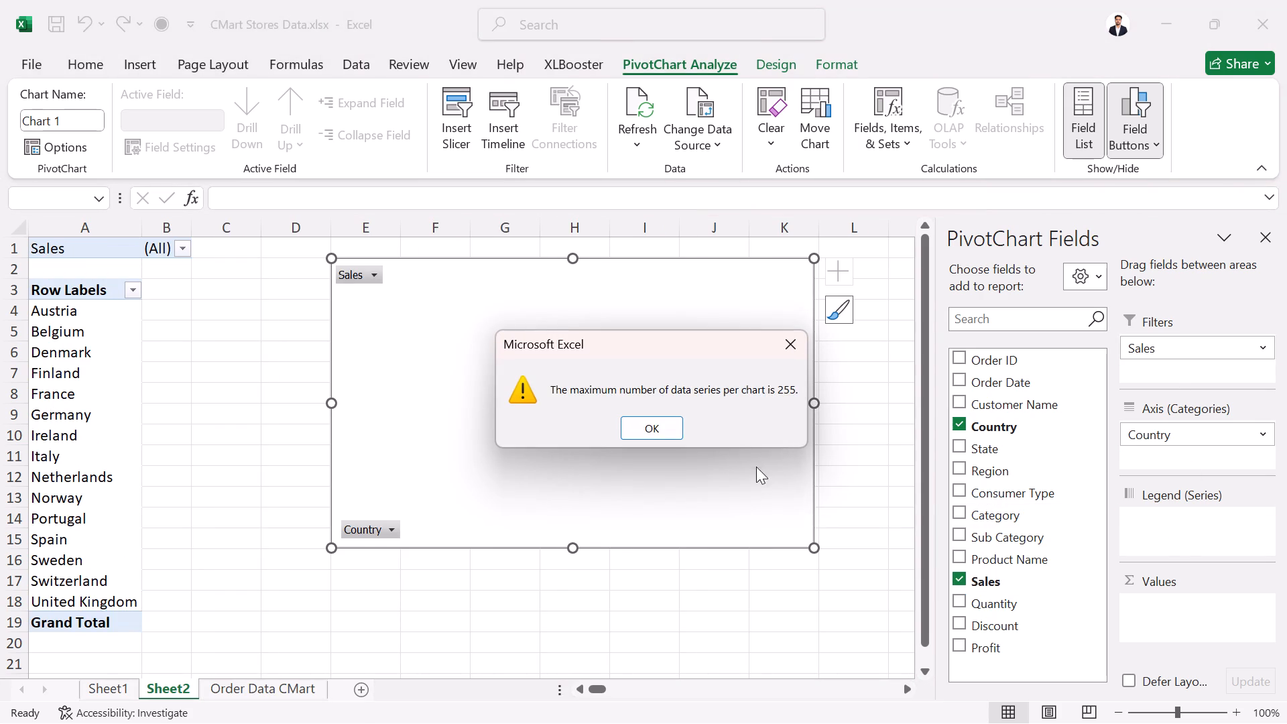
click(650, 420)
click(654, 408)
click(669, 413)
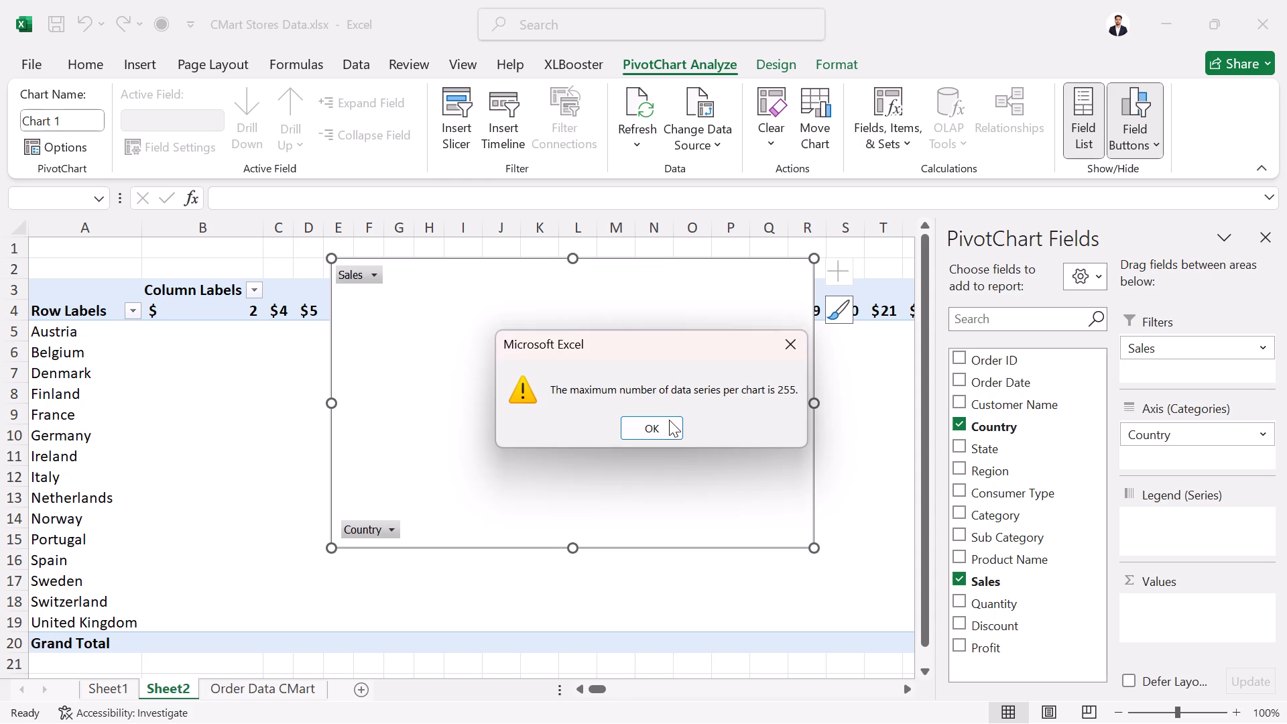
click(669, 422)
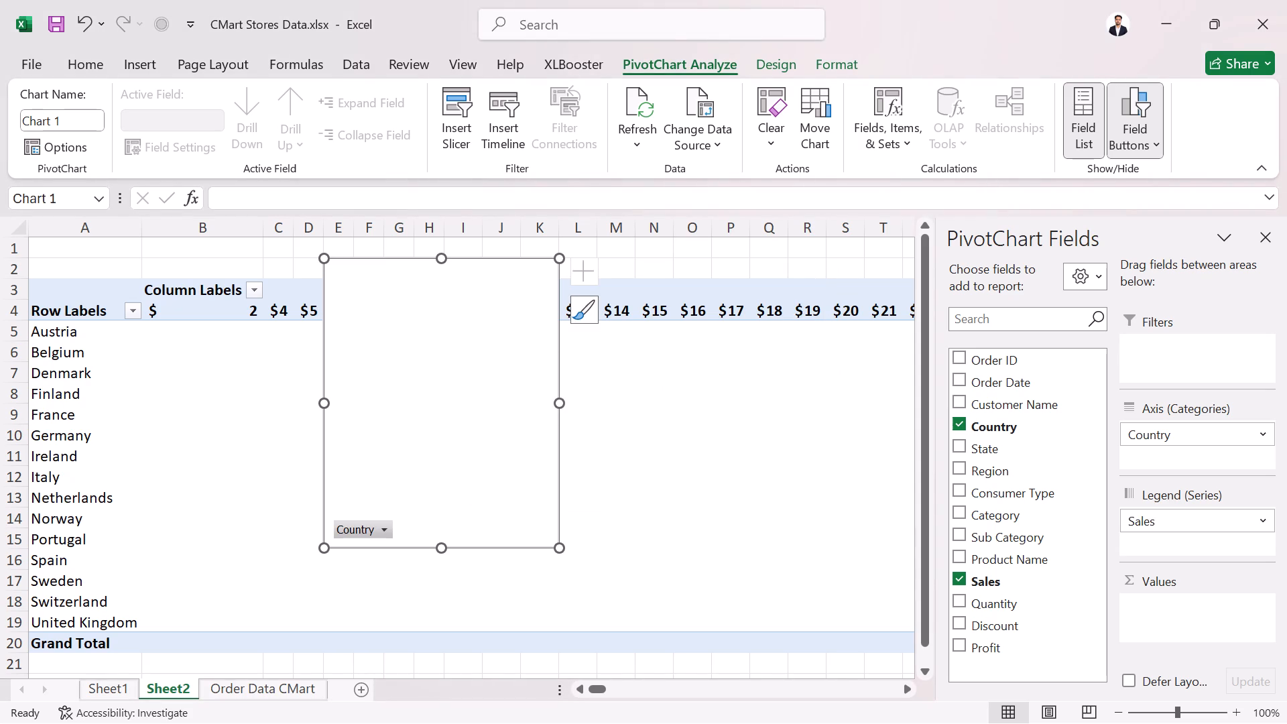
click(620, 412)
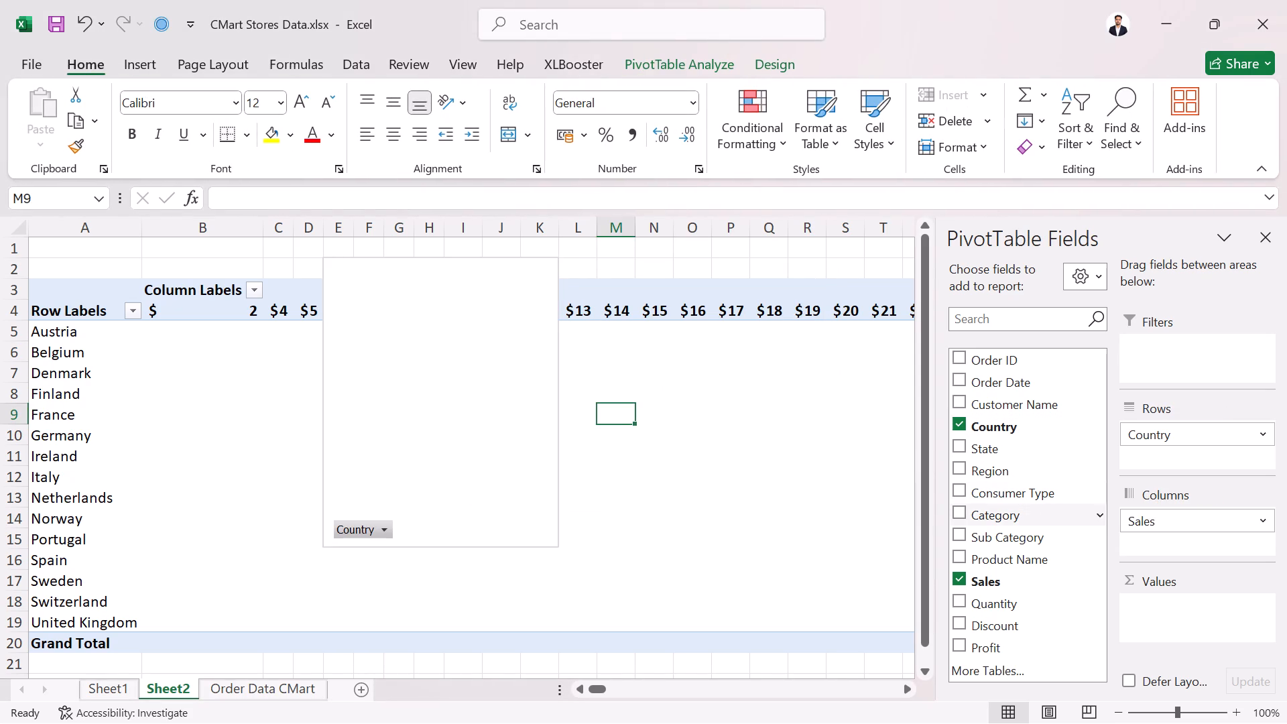
Move the Sales field into Values so the chart plots Sum of Sales by country.
drag(1145, 519, 1150, 589)
drag(1155, 522, 1162, 626)
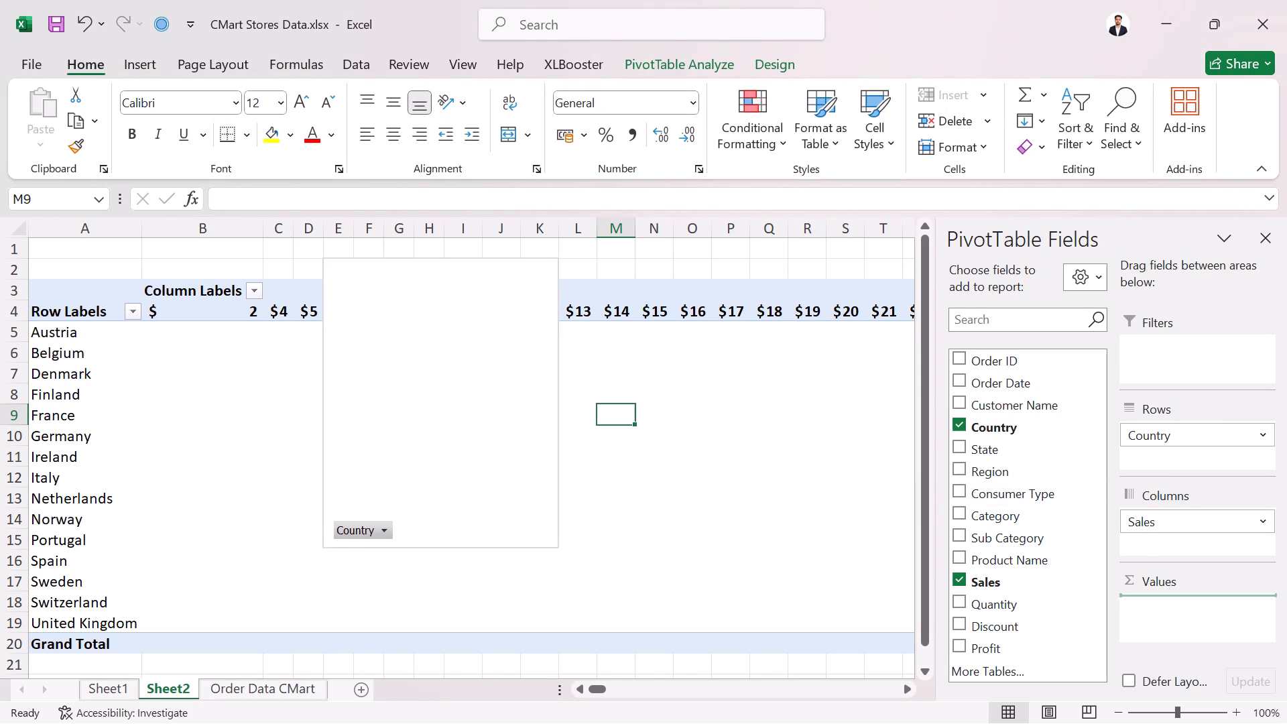
drag(1162, 626, 1162, 628)
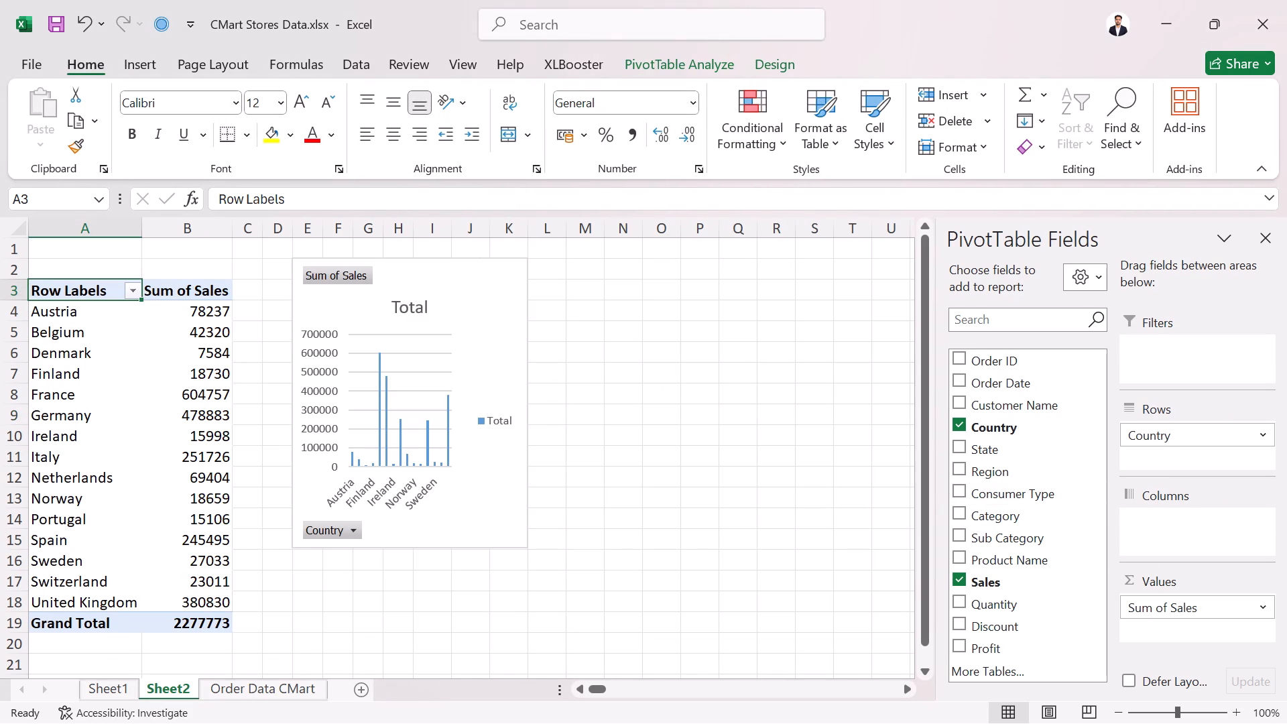
Widen the PivotChart from its side edge out to about column T.
click(510, 408)
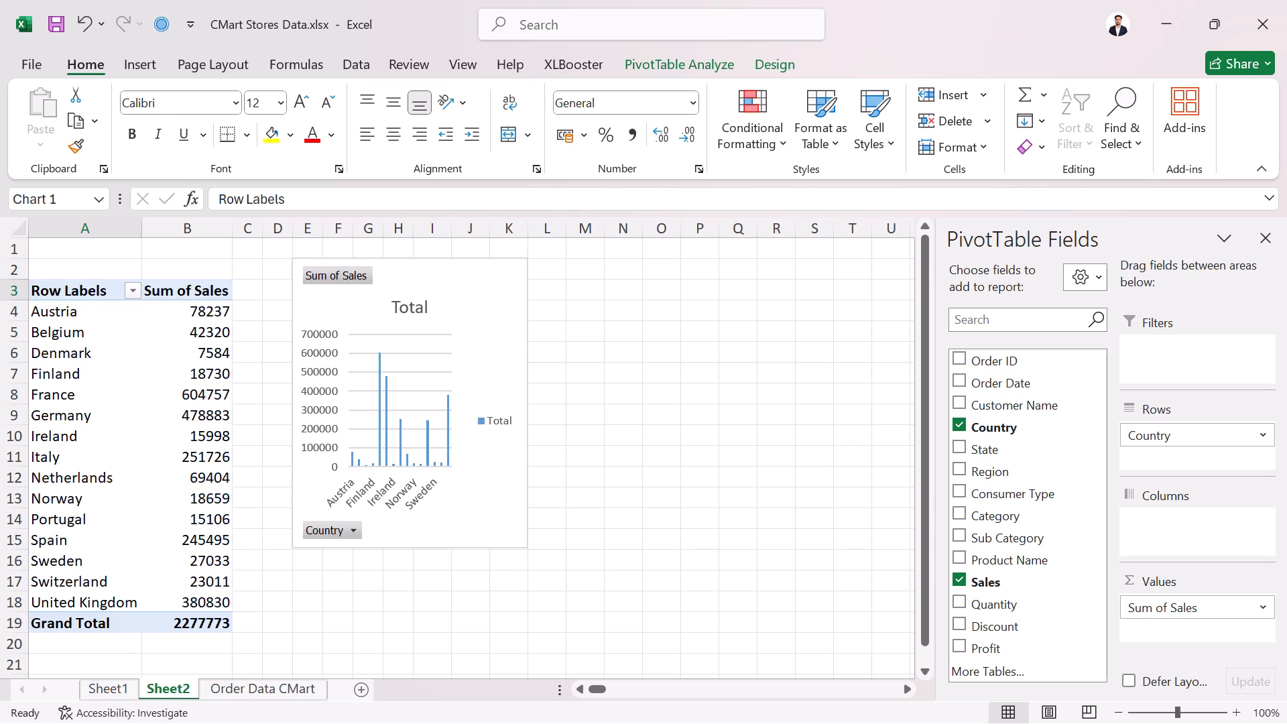
drag(529, 400, 852, 406)
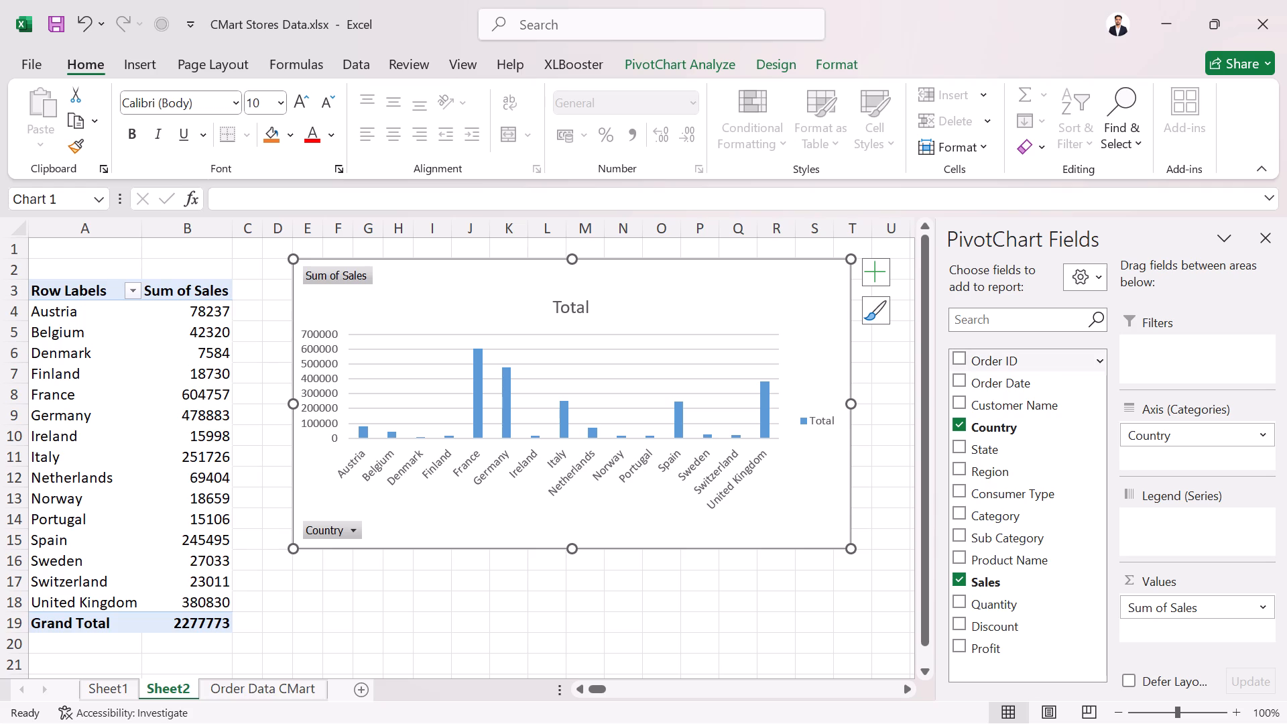
Change the PivotChart Fields layout so the field list is stacked above the four areas.
click(1090, 280)
click(1086, 320)
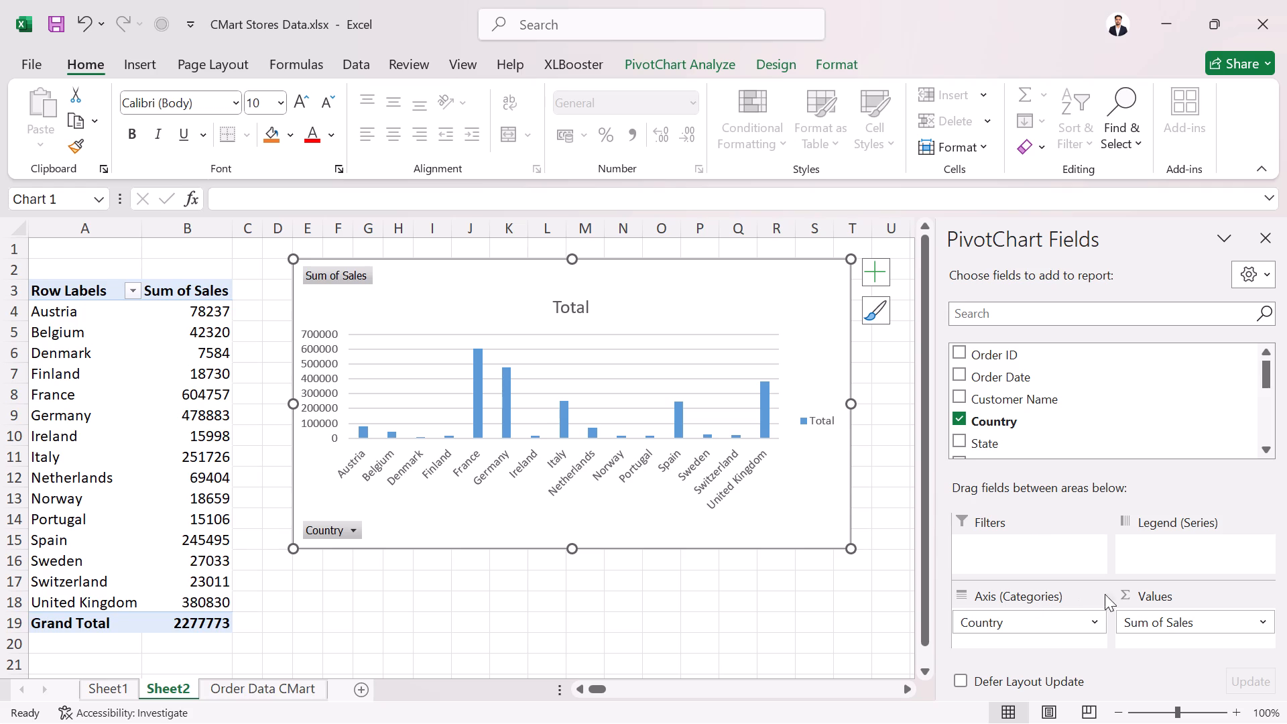
Add the Region field as the PivotChart's legend series.
scroll(1123, 542, up, 2)
scroll(1052, 485, up, 2)
scroll(1034, 422, down, 1)
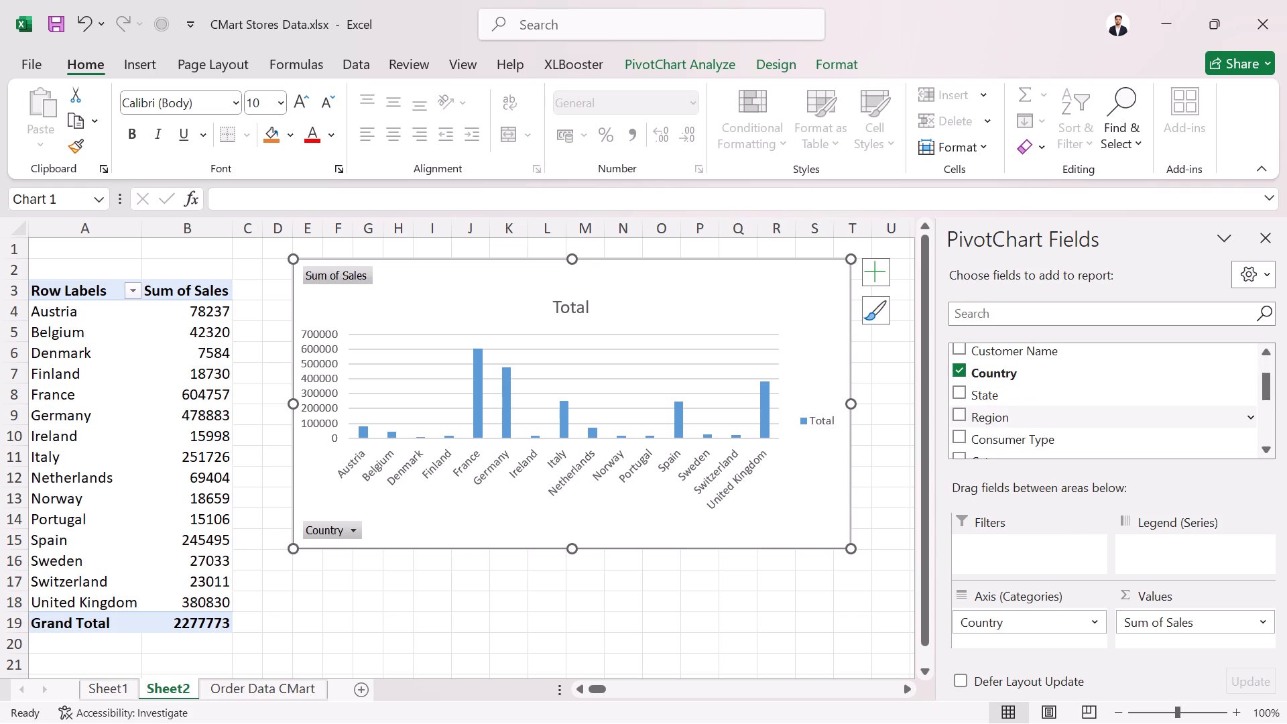
drag(1027, 422, 1140, 550)
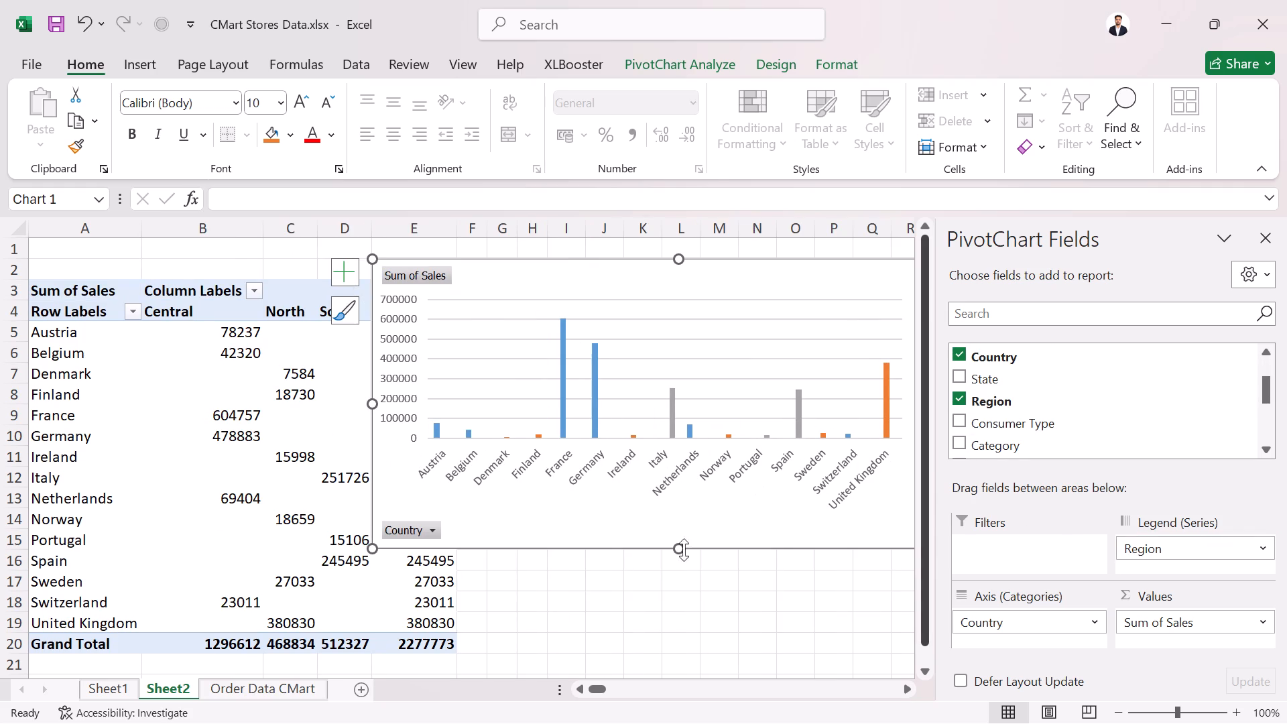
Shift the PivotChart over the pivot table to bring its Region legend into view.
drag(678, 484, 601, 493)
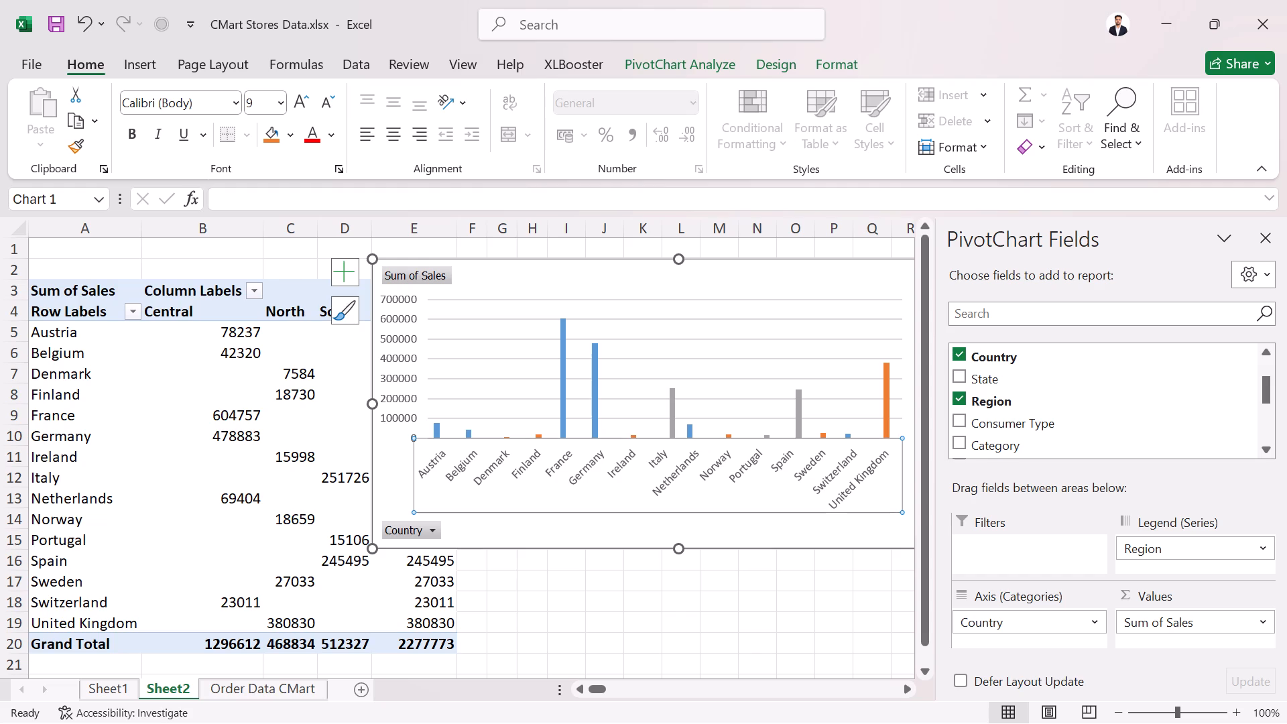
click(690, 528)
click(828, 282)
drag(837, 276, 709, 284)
Examine the Region filter choices and the chart's legend without changing the filter.
click(836, 385)
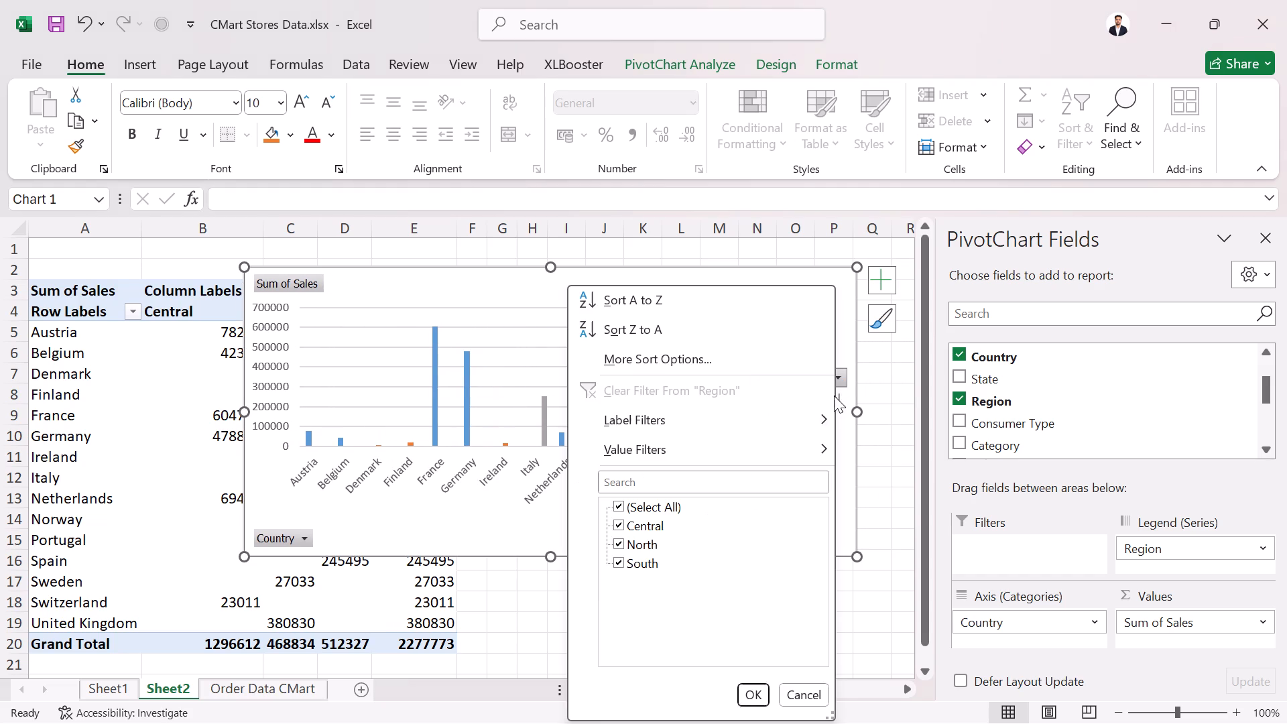
click(545, 321)
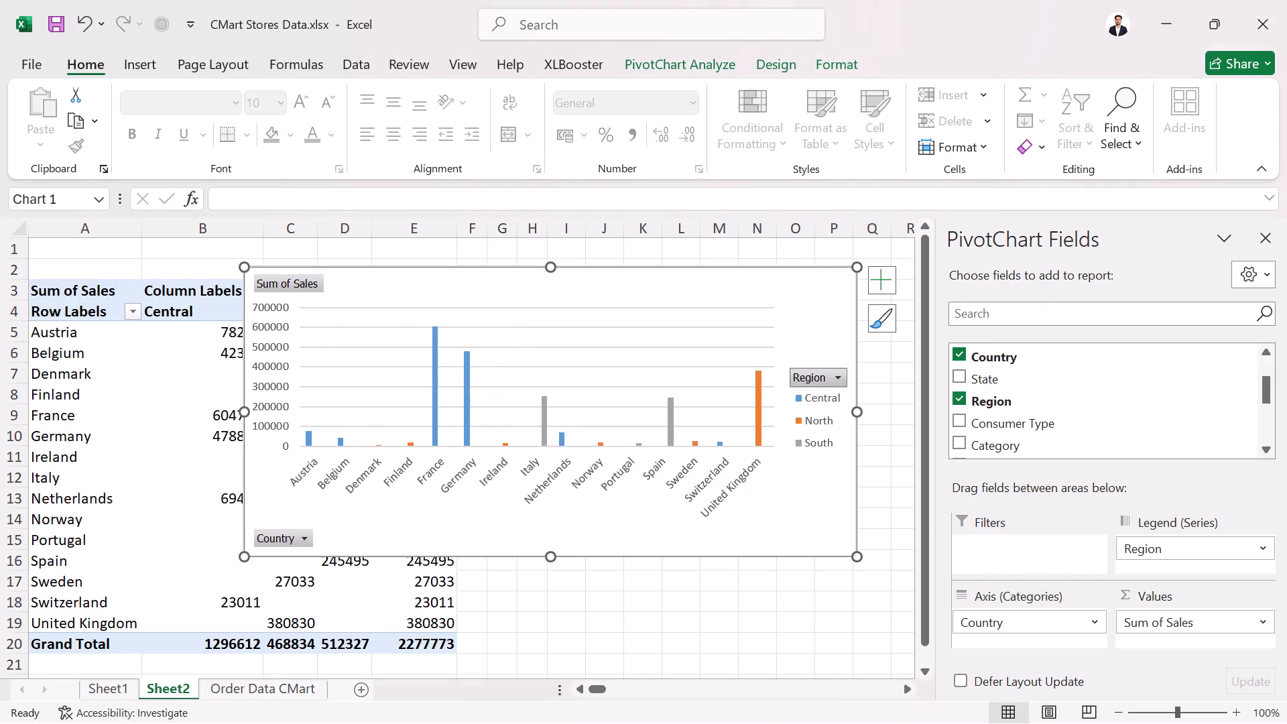
click(826, 406)
click(826, 402)
click(721, 403)
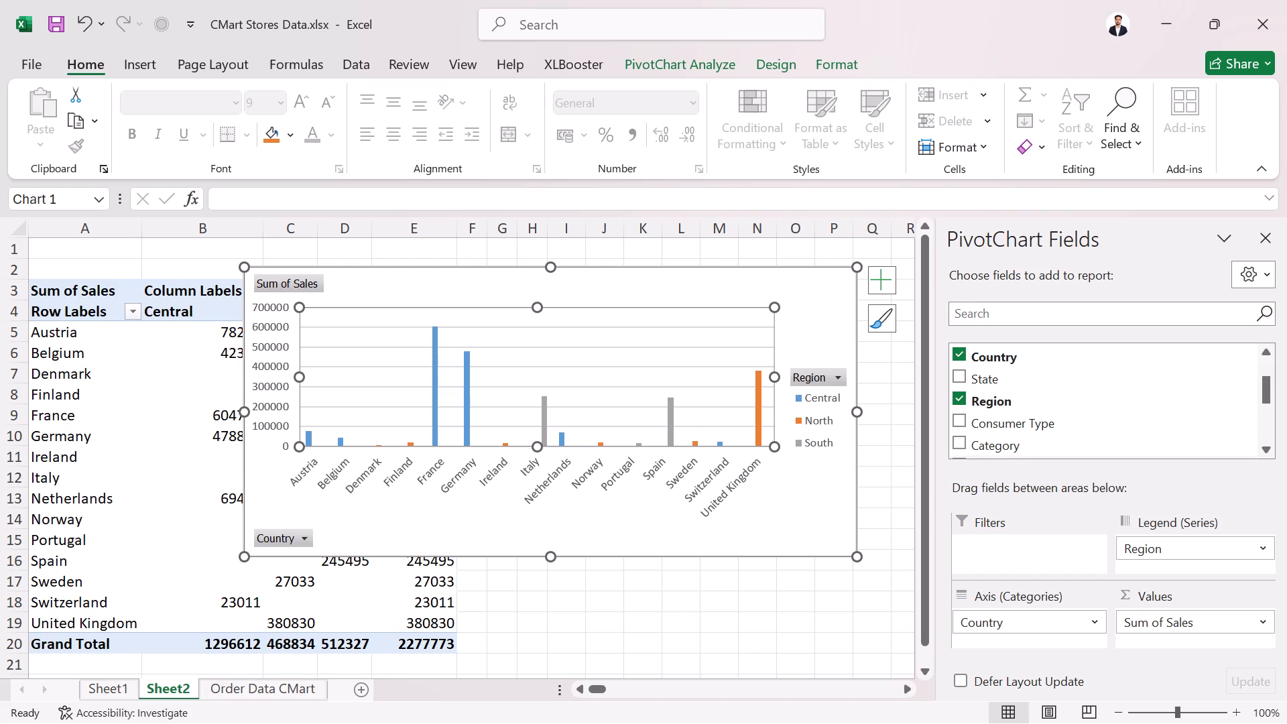
Reposition the PivotChart clear of the pivot table, with its upper corner near column G, row 4.
ctrl+scroll(688, 444, down, 2)
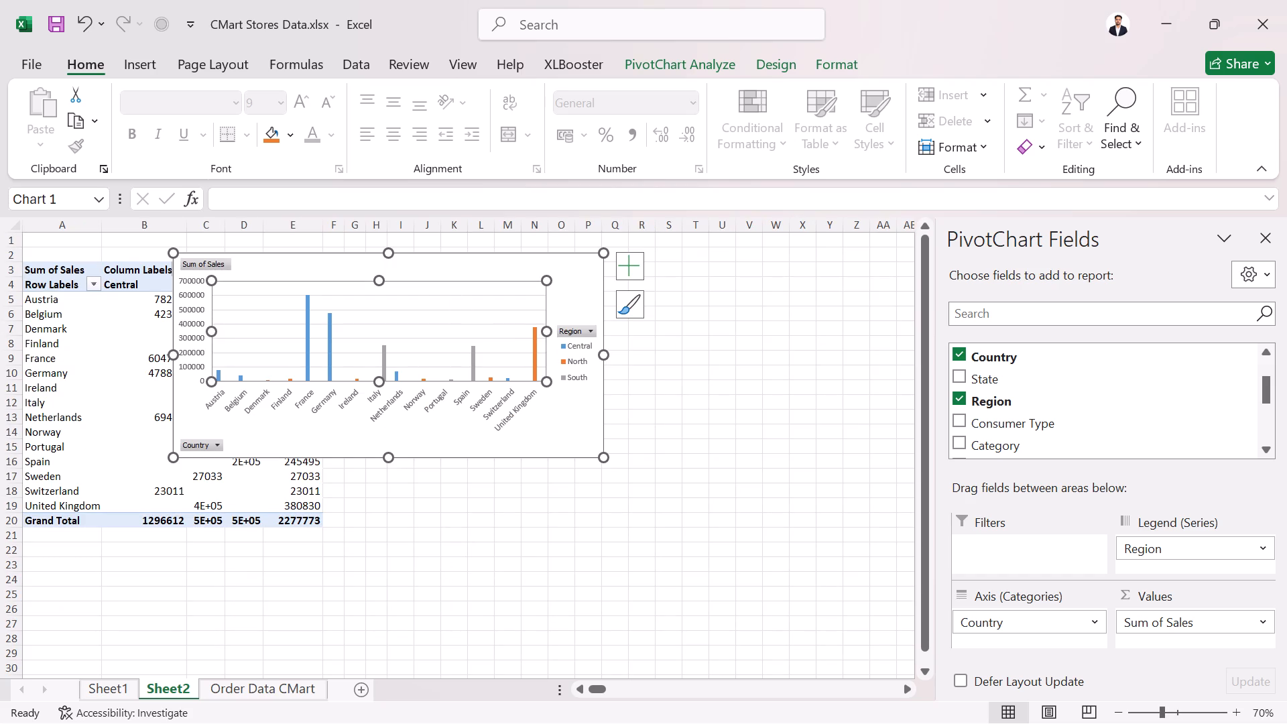
drag(444, 268, 629, 300)
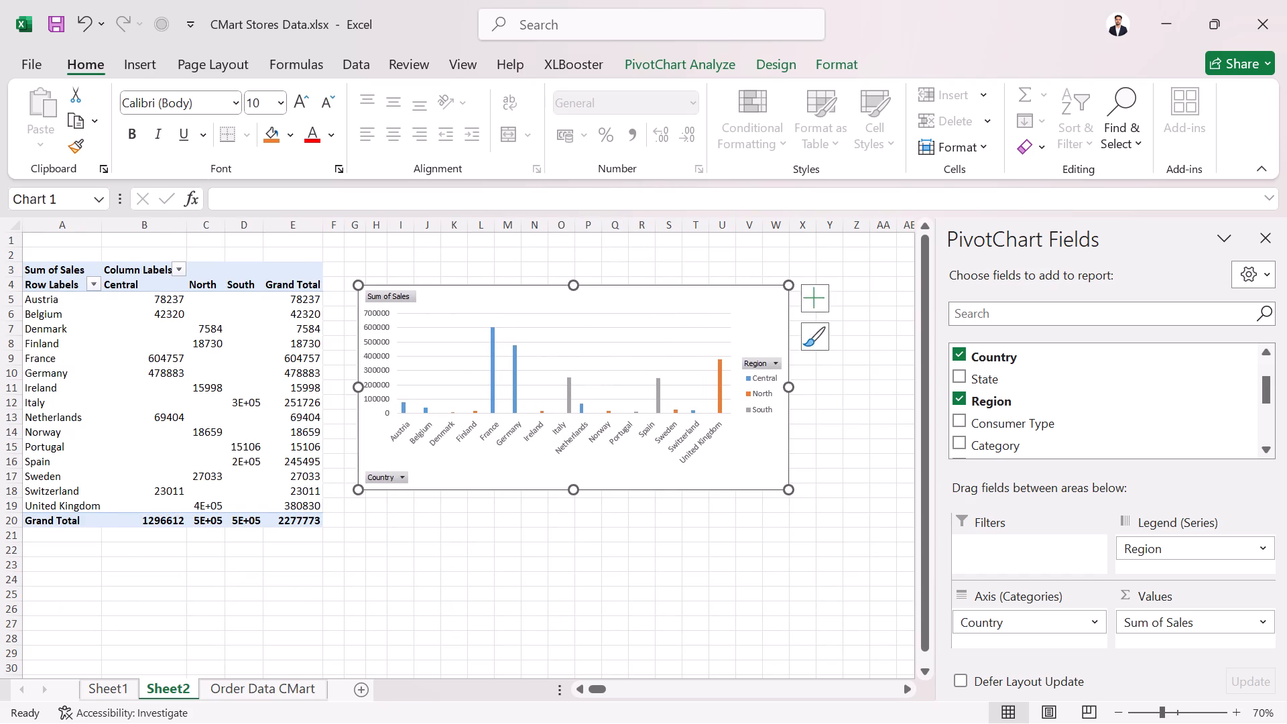
ctrl+scroll(641, 310, up, 1)
ctrl+scroll(704, 336, up, 1)
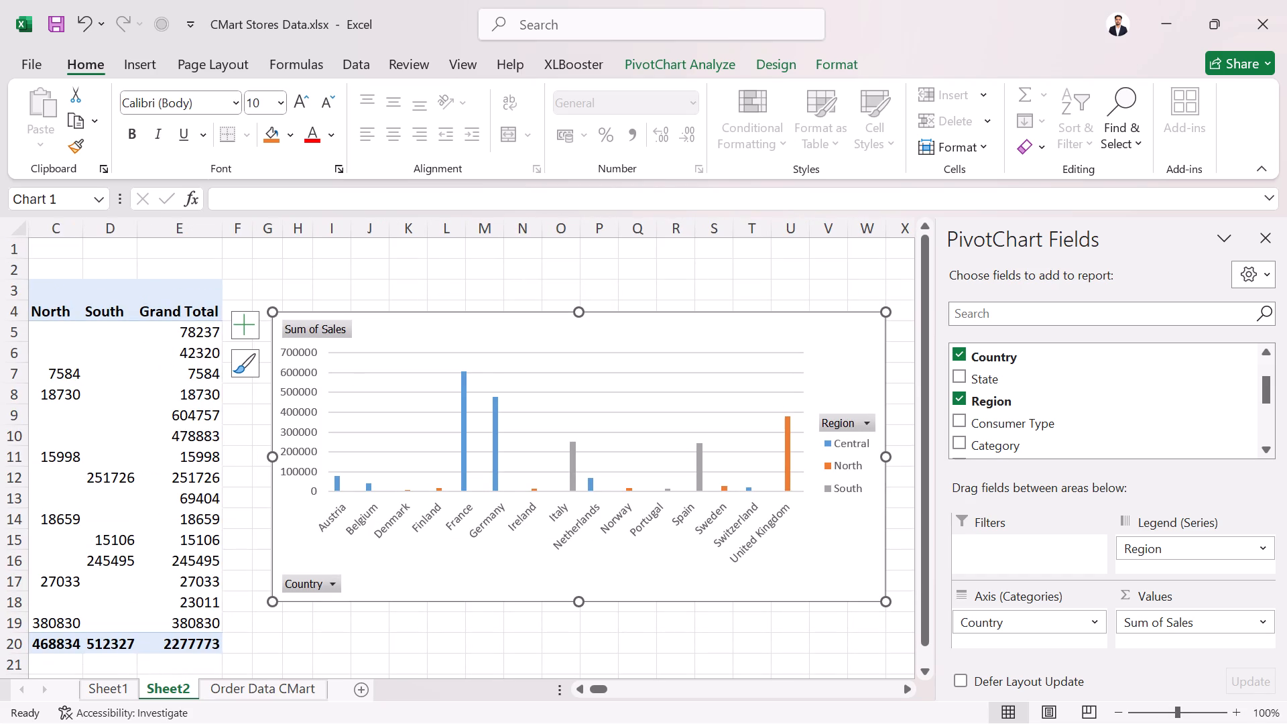
click(604, 690)
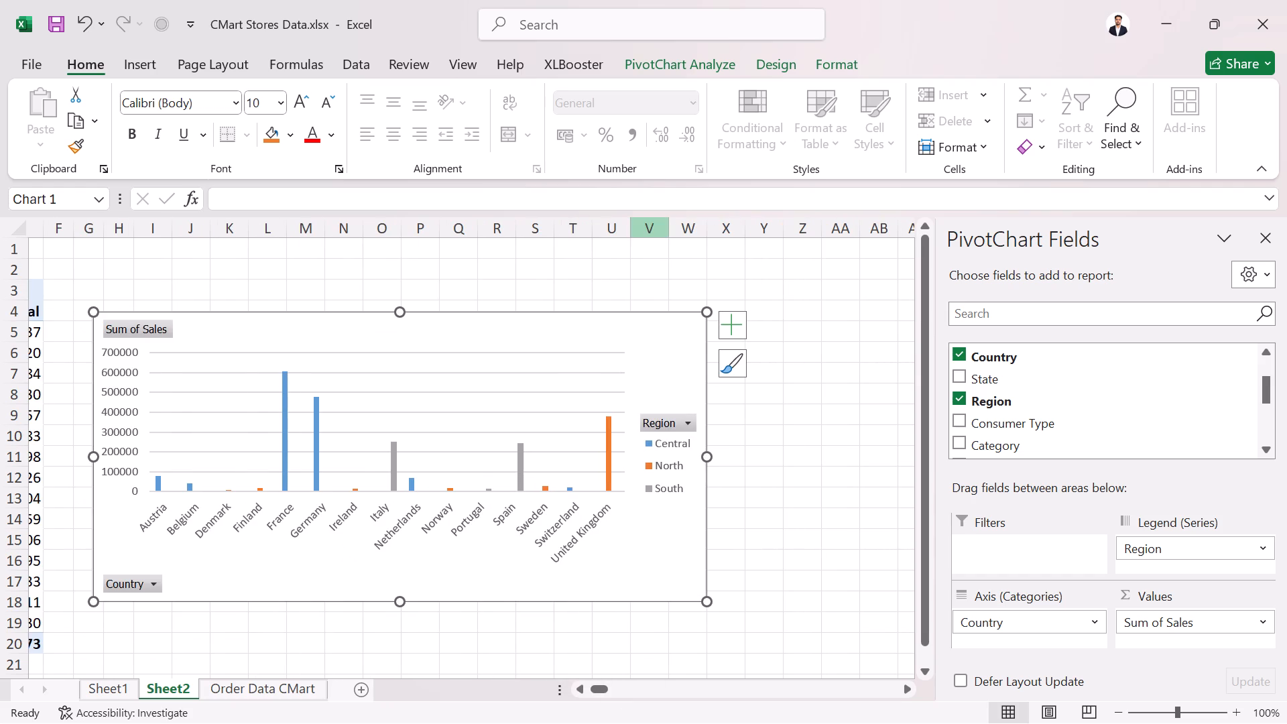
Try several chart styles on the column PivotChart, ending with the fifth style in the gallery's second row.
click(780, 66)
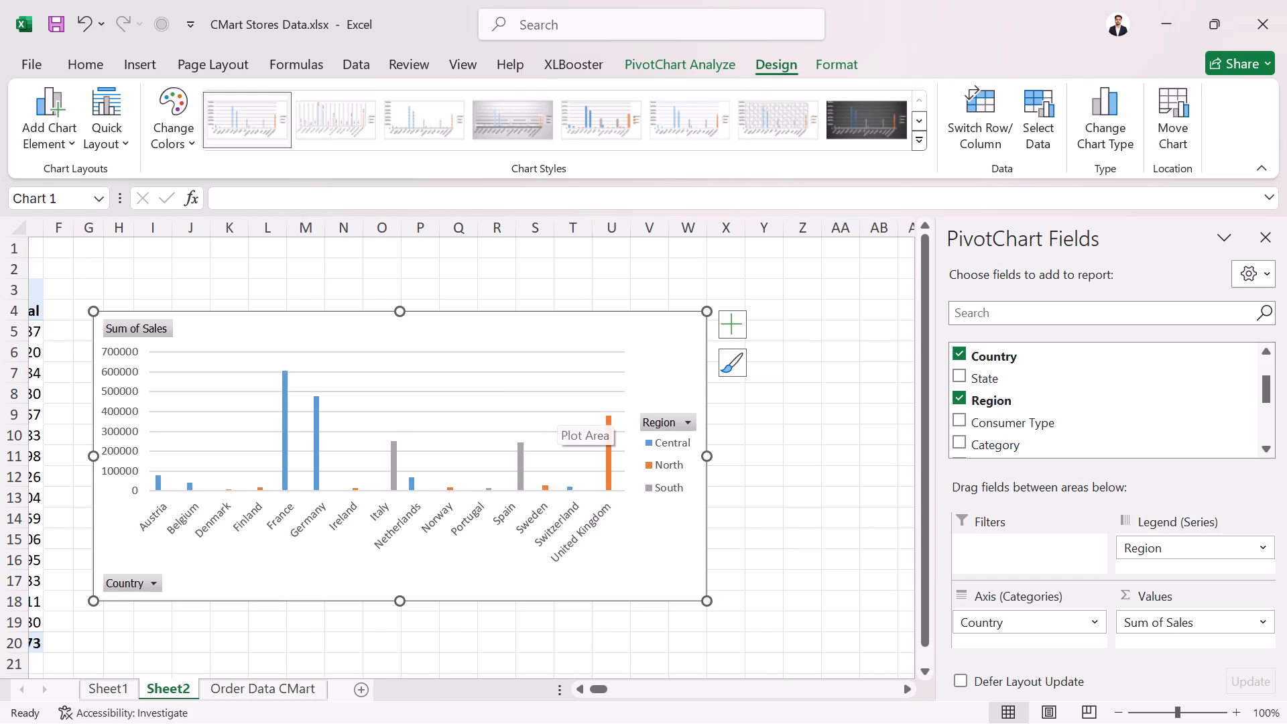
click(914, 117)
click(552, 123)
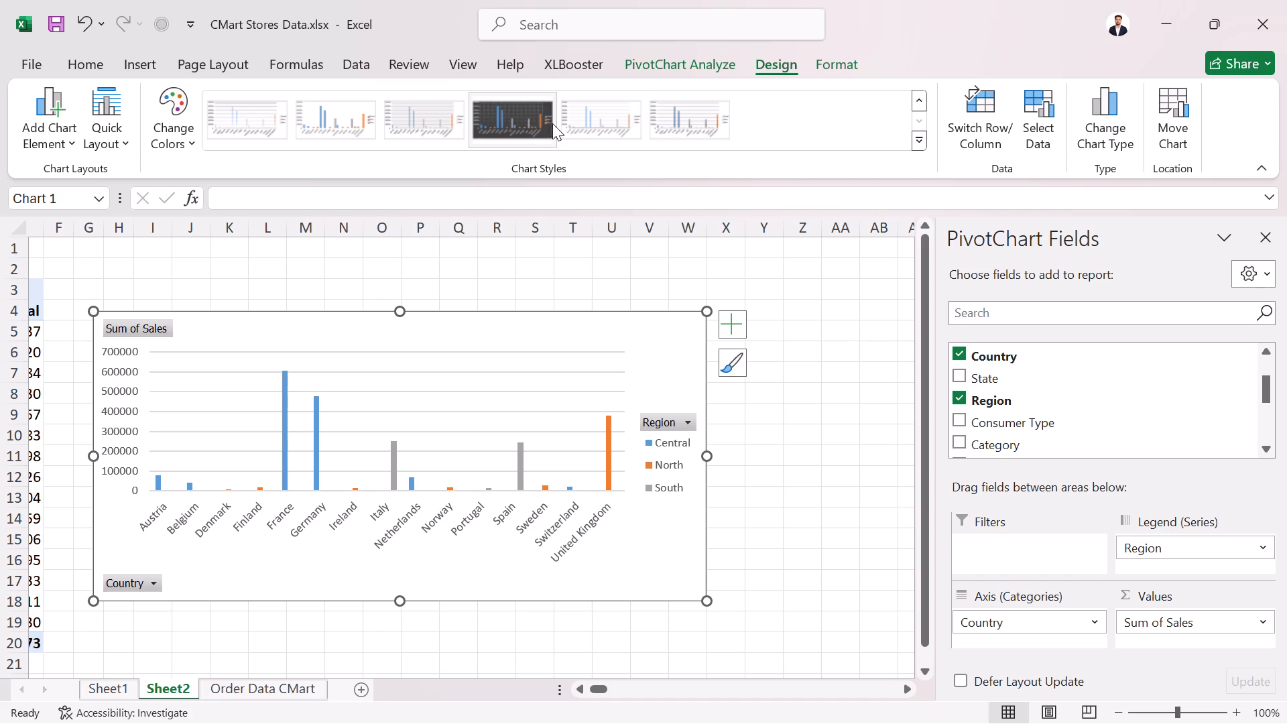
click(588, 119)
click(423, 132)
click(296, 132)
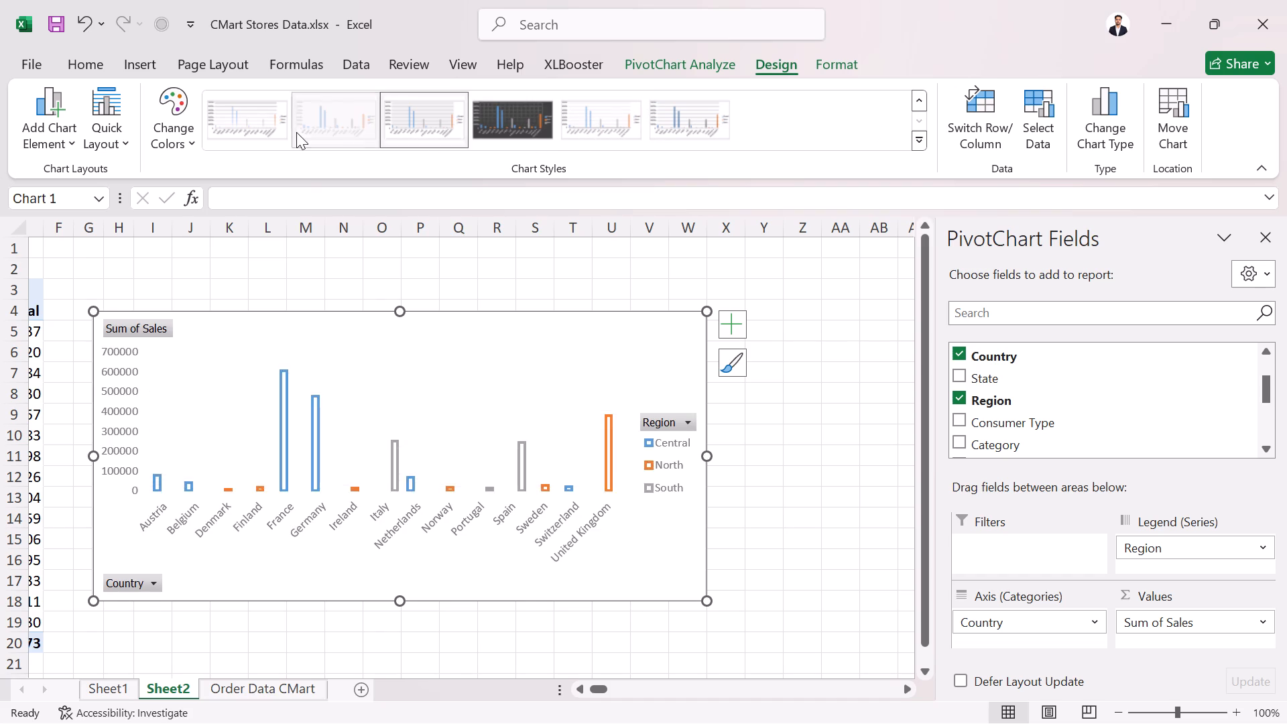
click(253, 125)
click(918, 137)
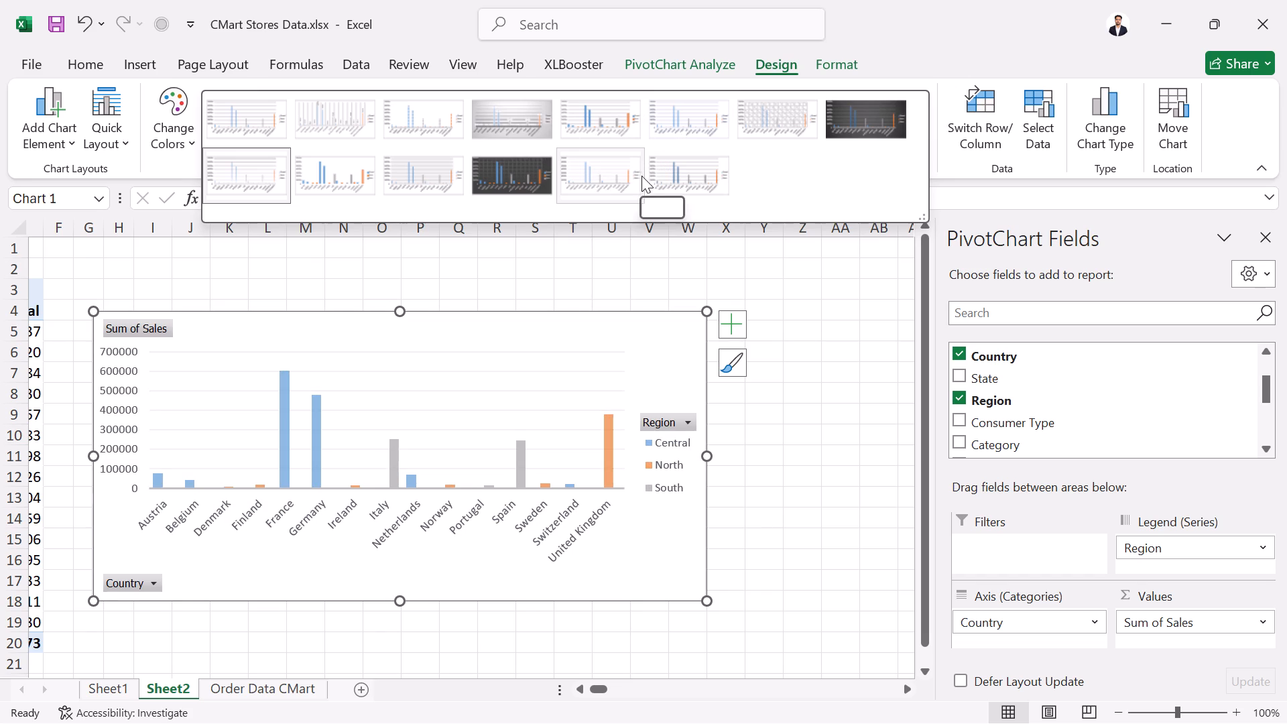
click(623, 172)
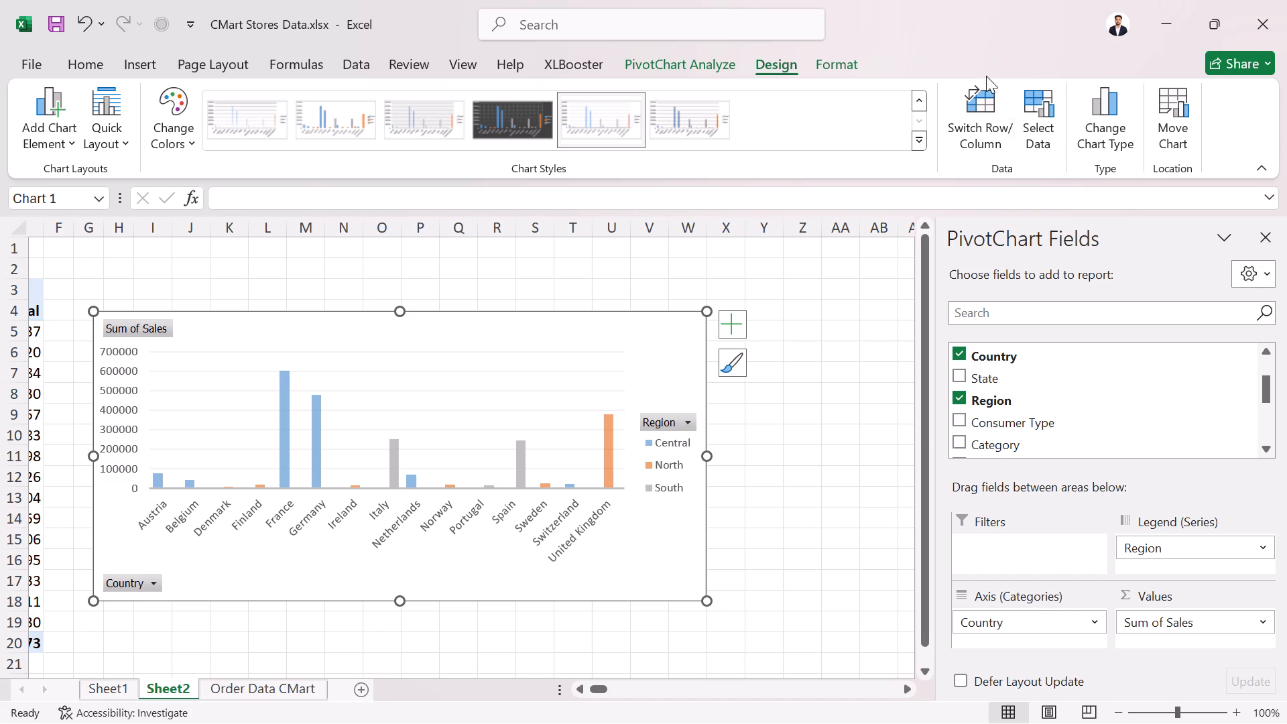
Examine the chart types offered for the PivotChart, previewing each category from Column and Line through Funnel and Combo.
click(766, 57)
click(768, 60)
click(778, 74)
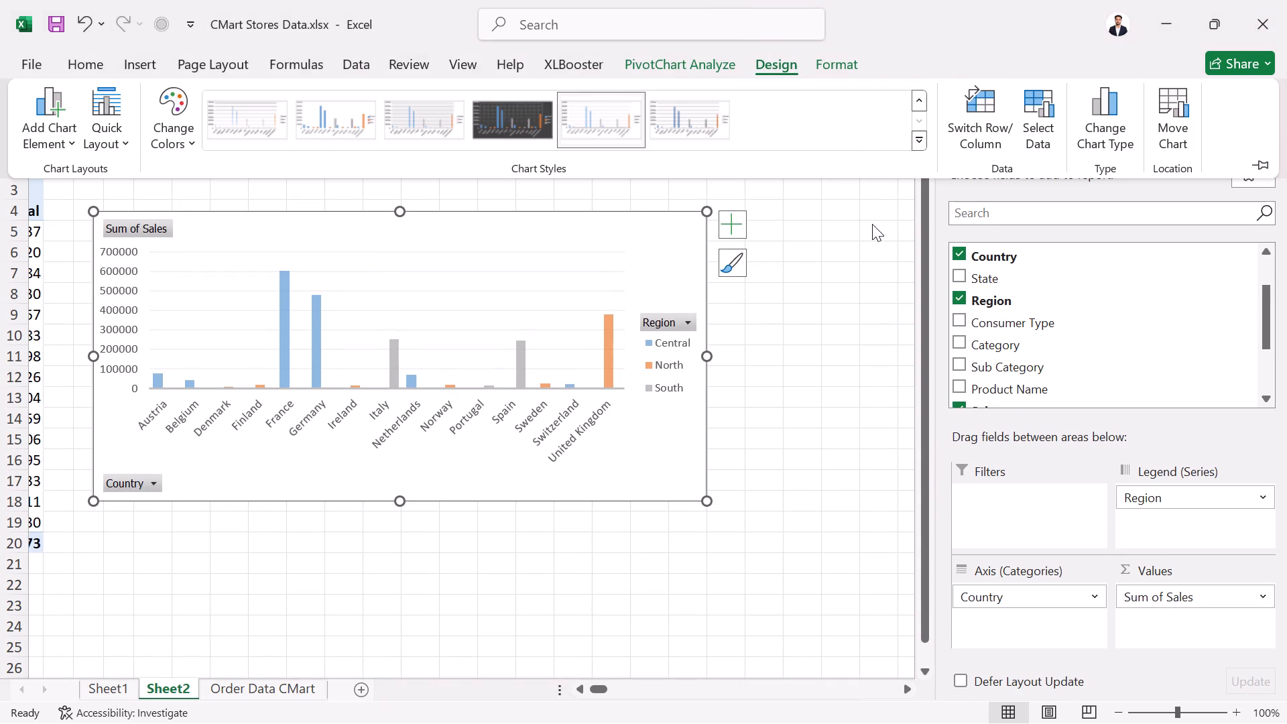
click(1125, 123)
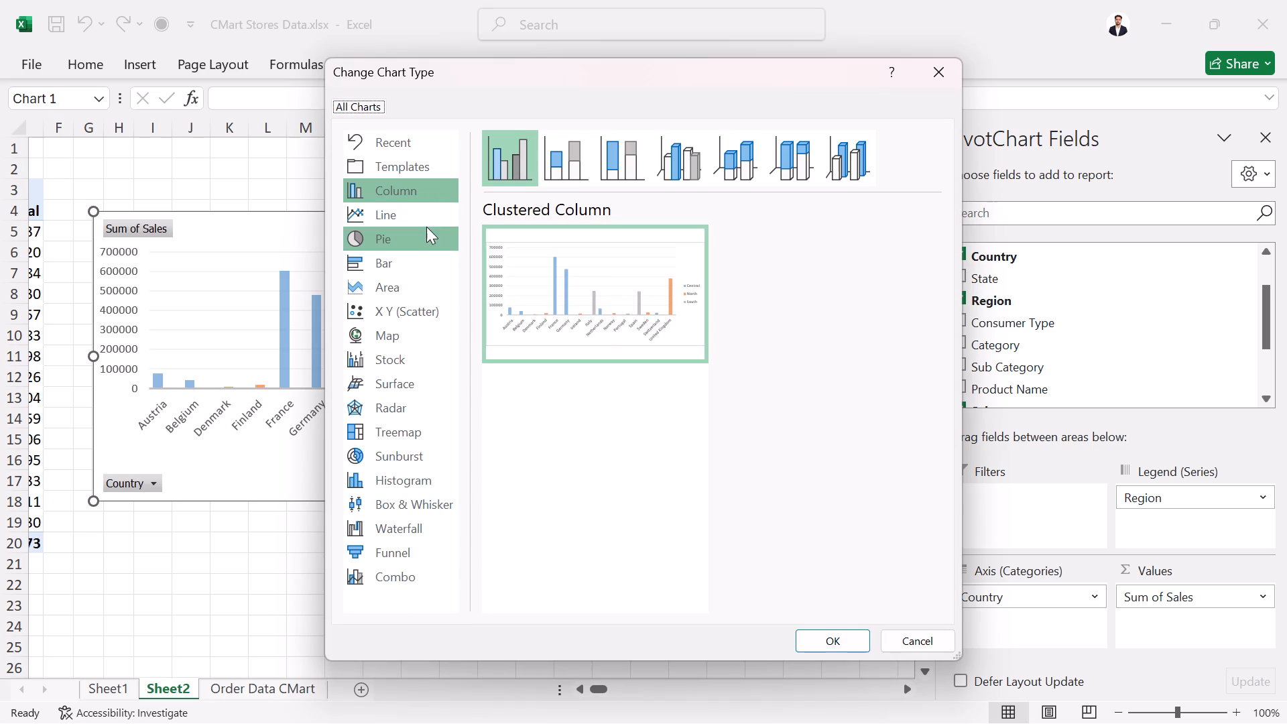
click(420, 237)
click(586, 274)
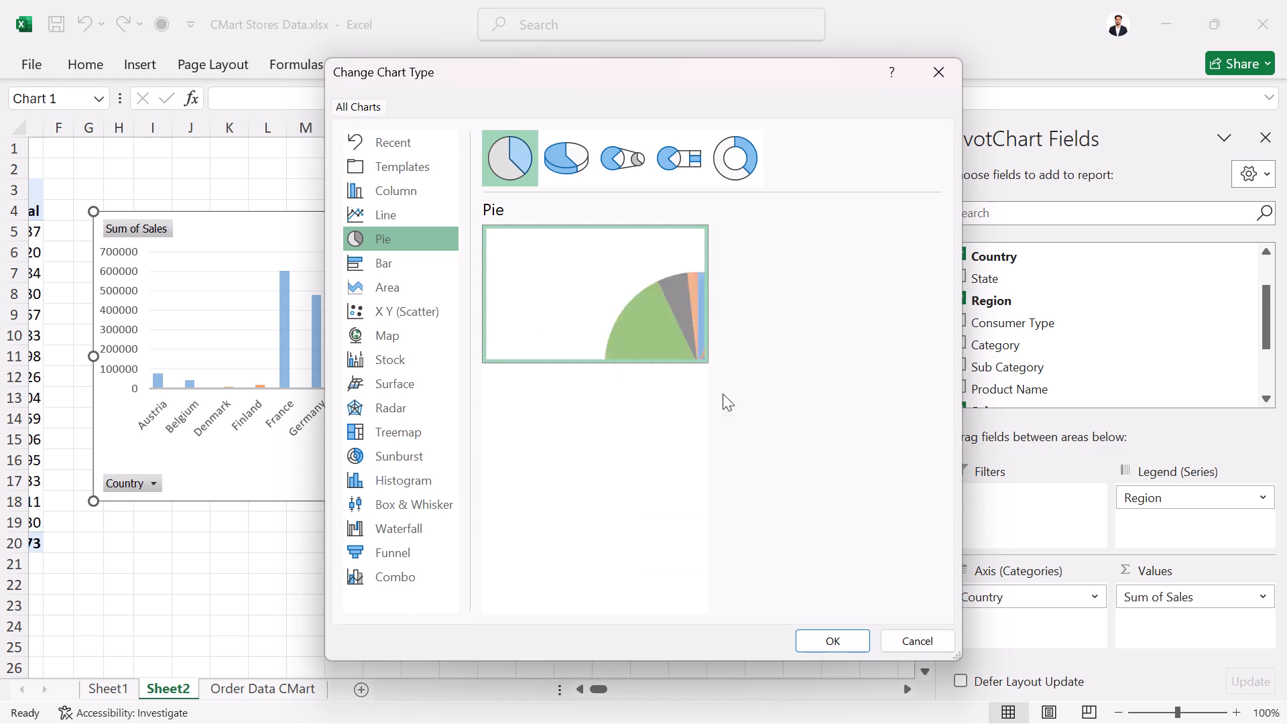
click(452, 268)
click(434, 291)
click(428, 312)
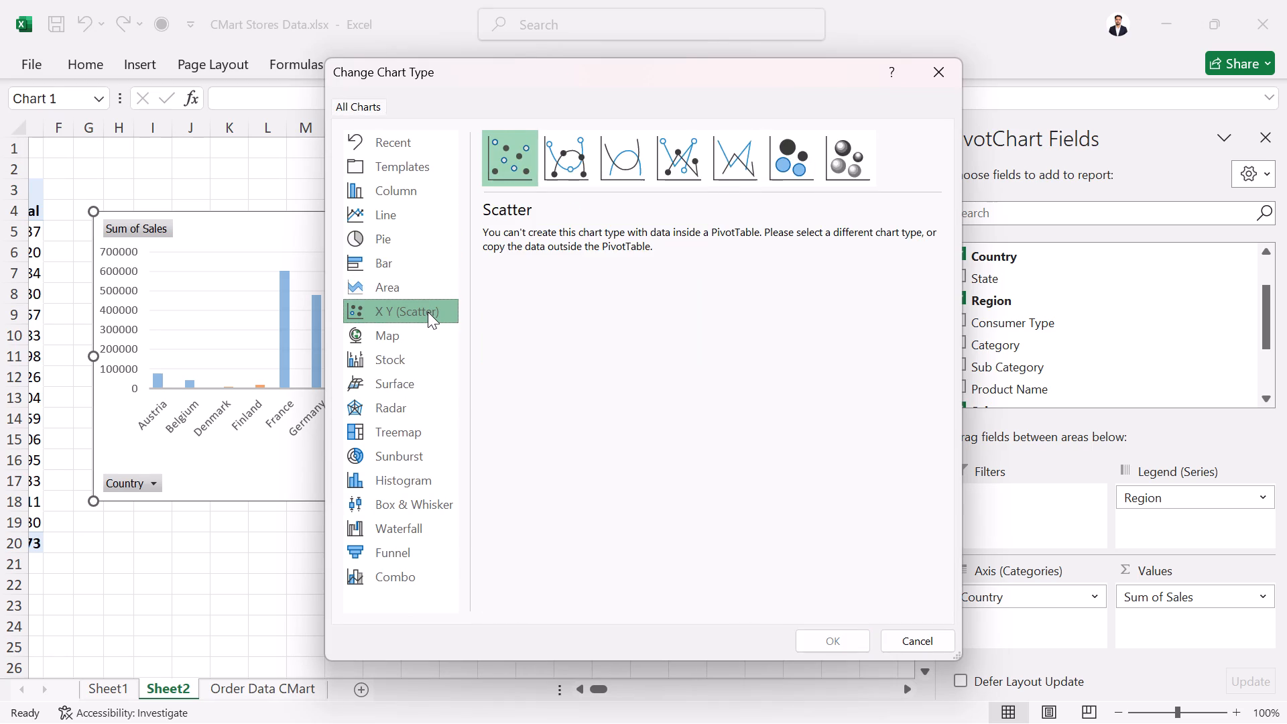
click(428, 292)
click(428, 268)
click(424, 244)
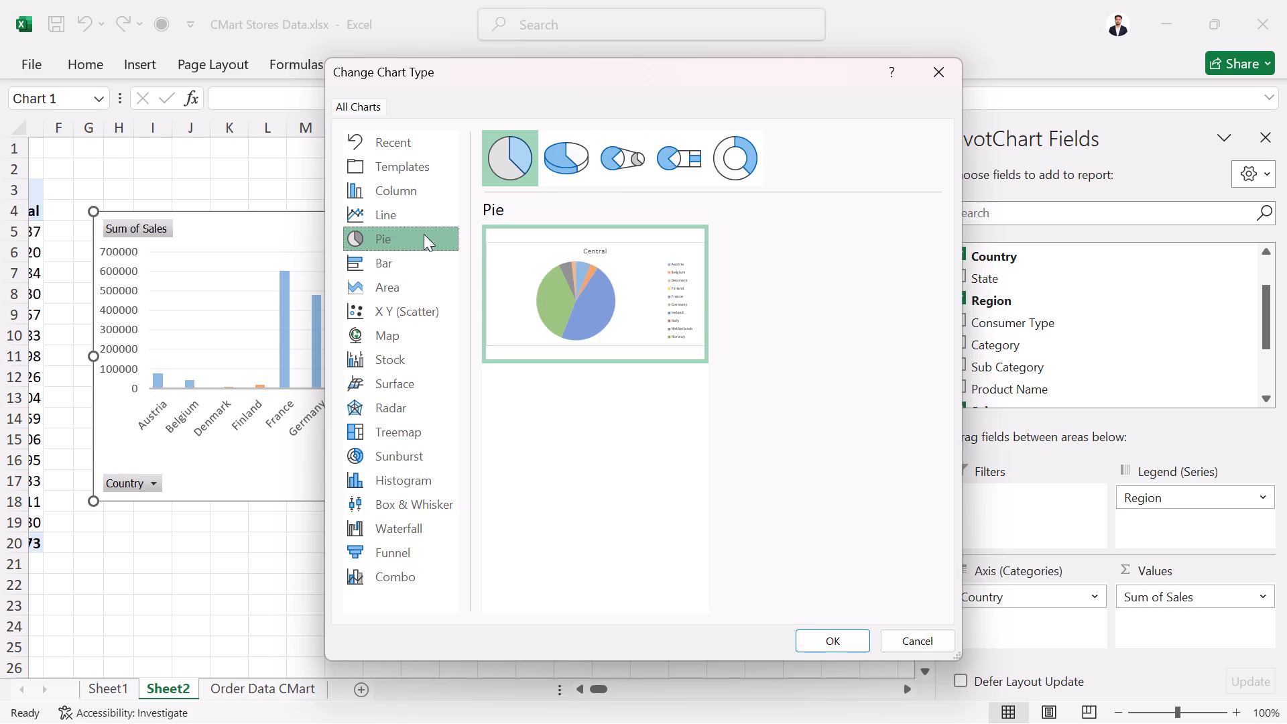
click(424, 220)
click(424, 185)
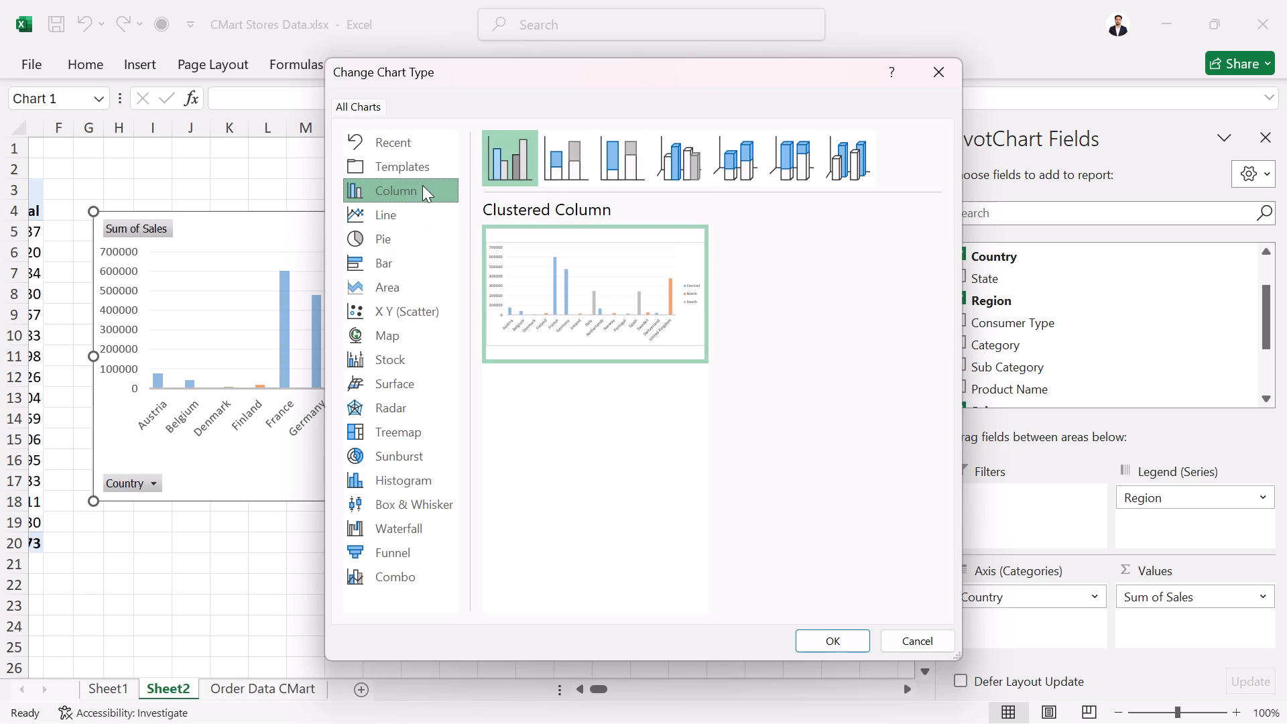
click(422, 170)
click(418, 201)
click(411, 219)
click(409, 232)
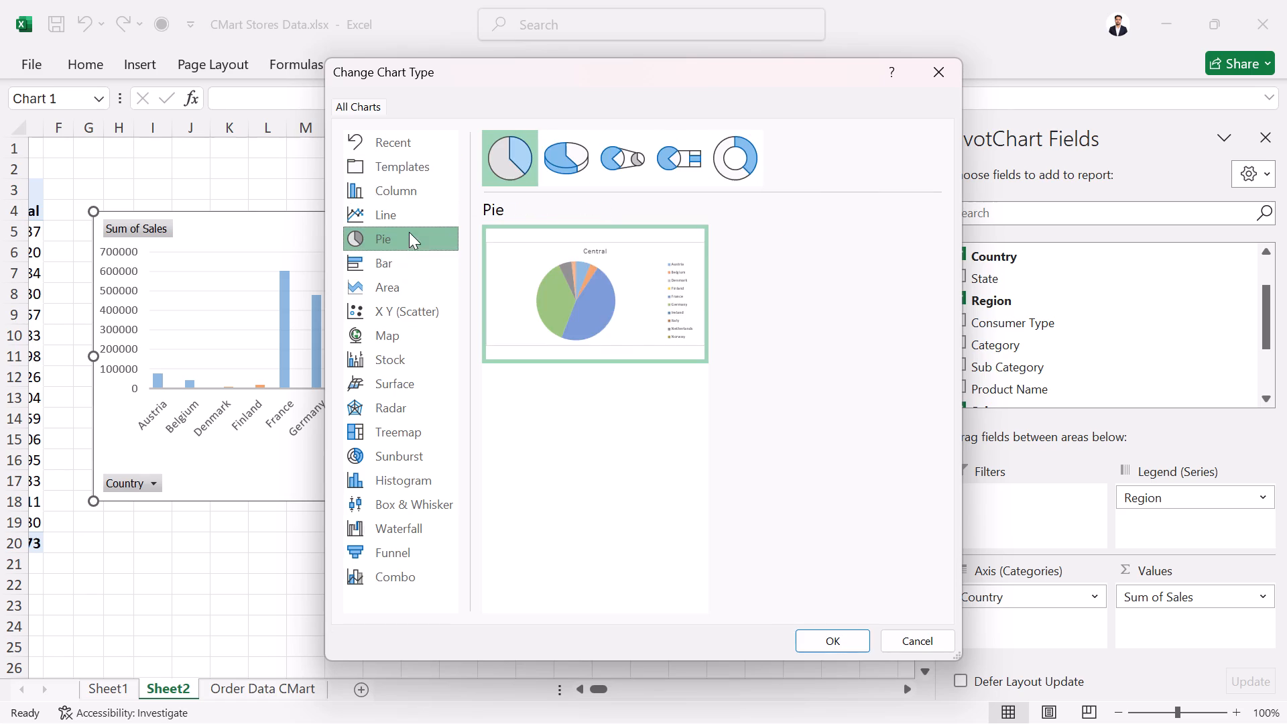
click(403, 272)
click(405, 283)
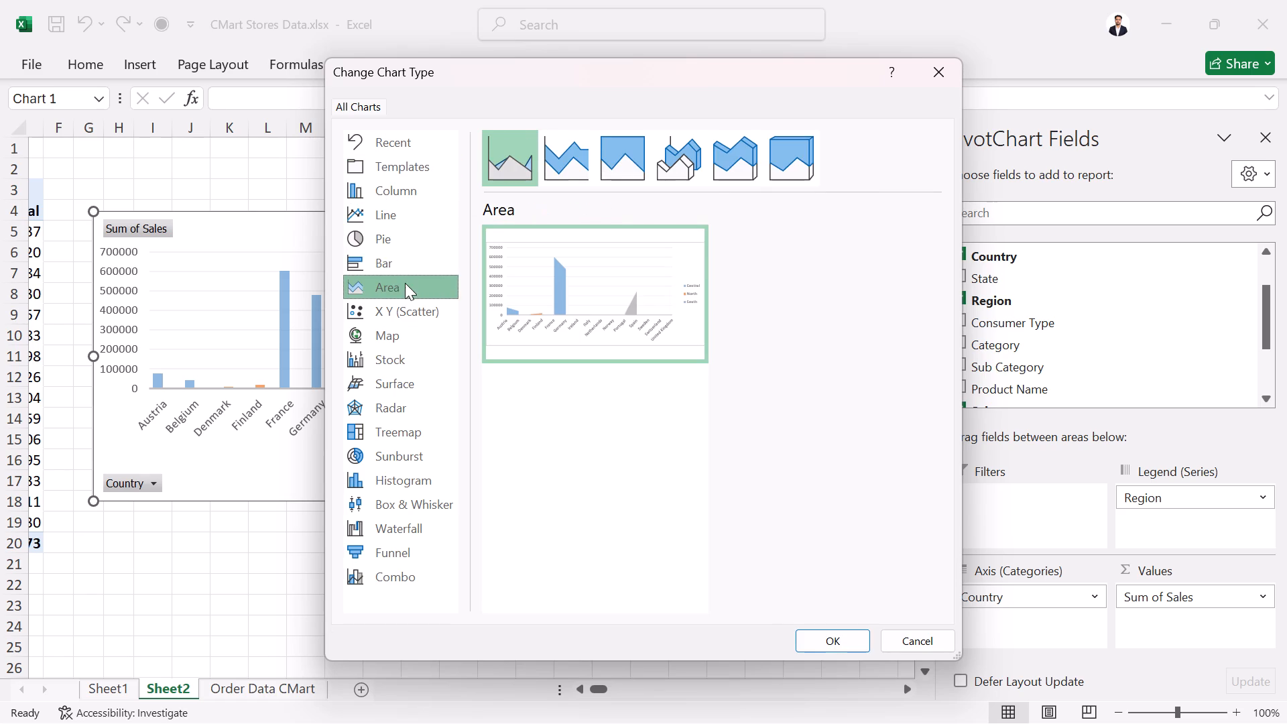
click(414, 298)
click(417, 306)
click(422, 324)
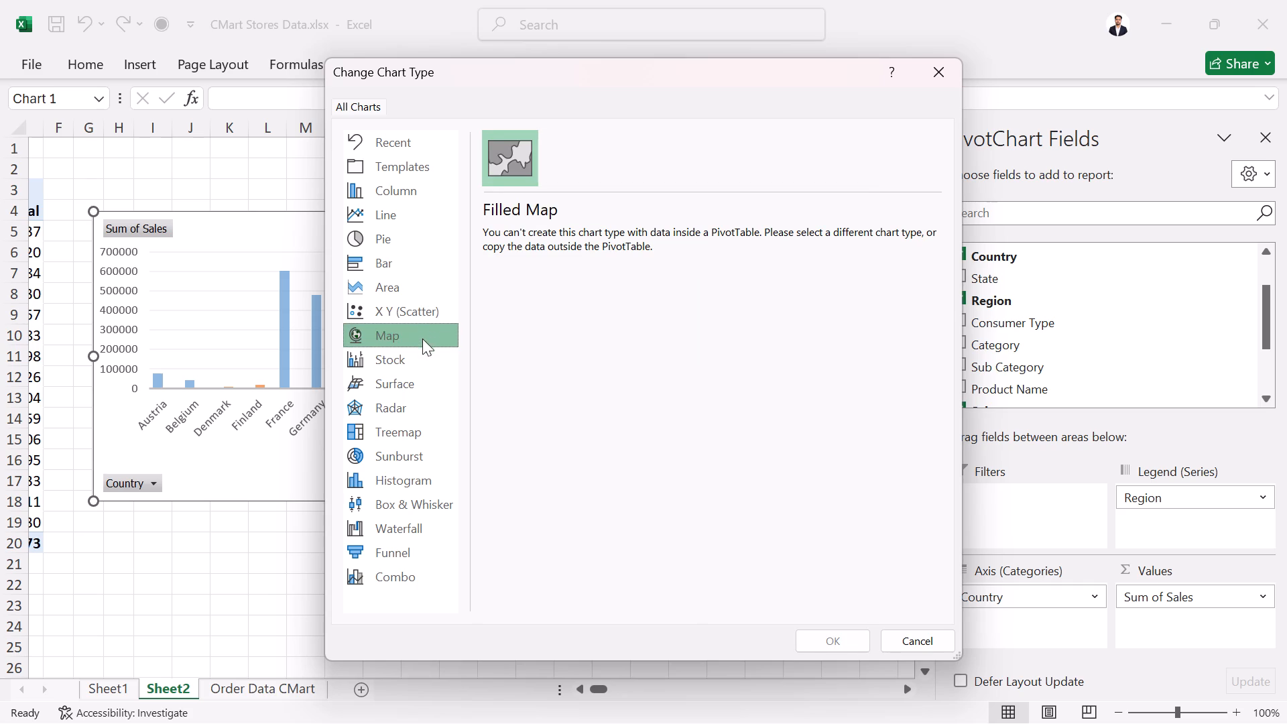
click(424, 355)
click(432, 379)
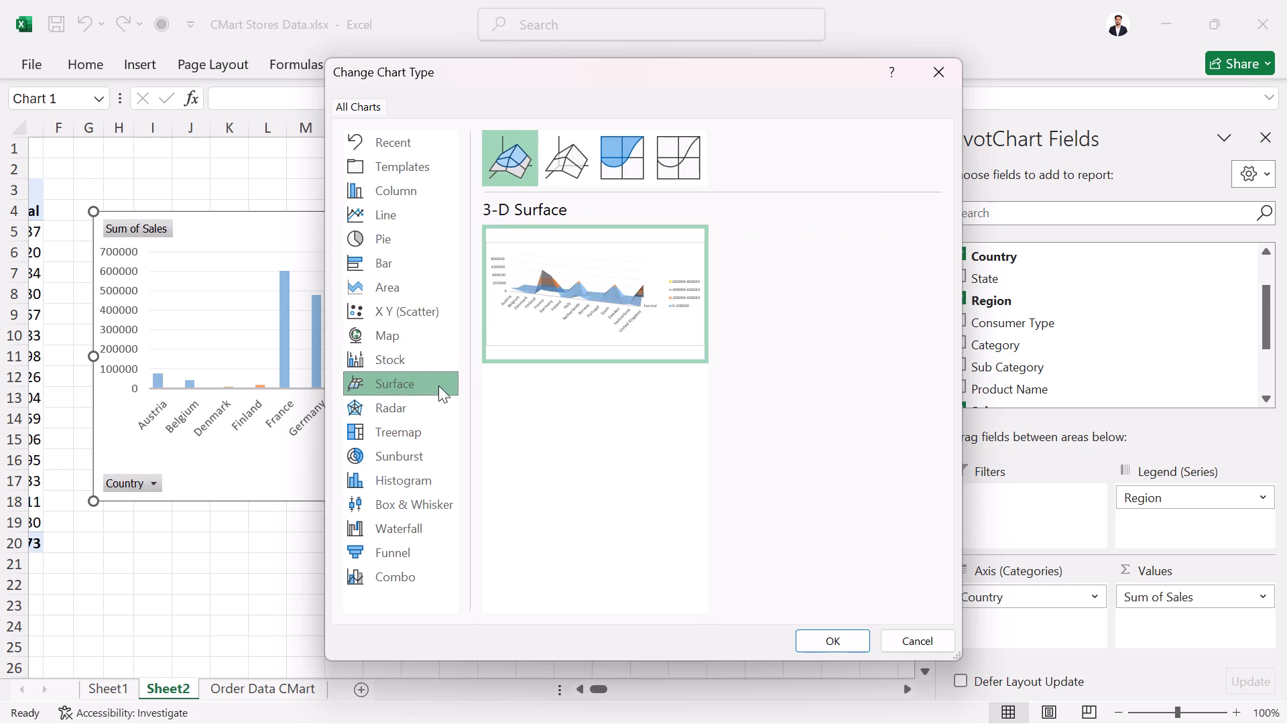
click(425, 400)
click(426, 435)
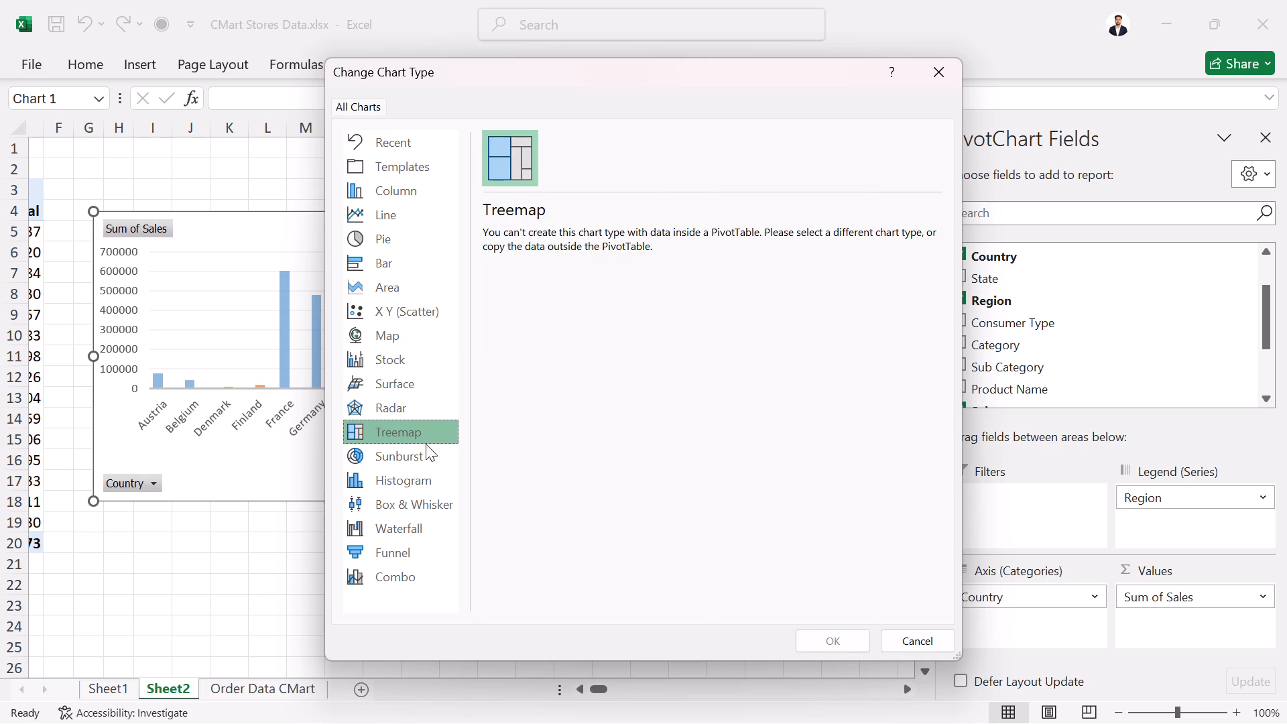
click(428, 450)
click(431, 478)
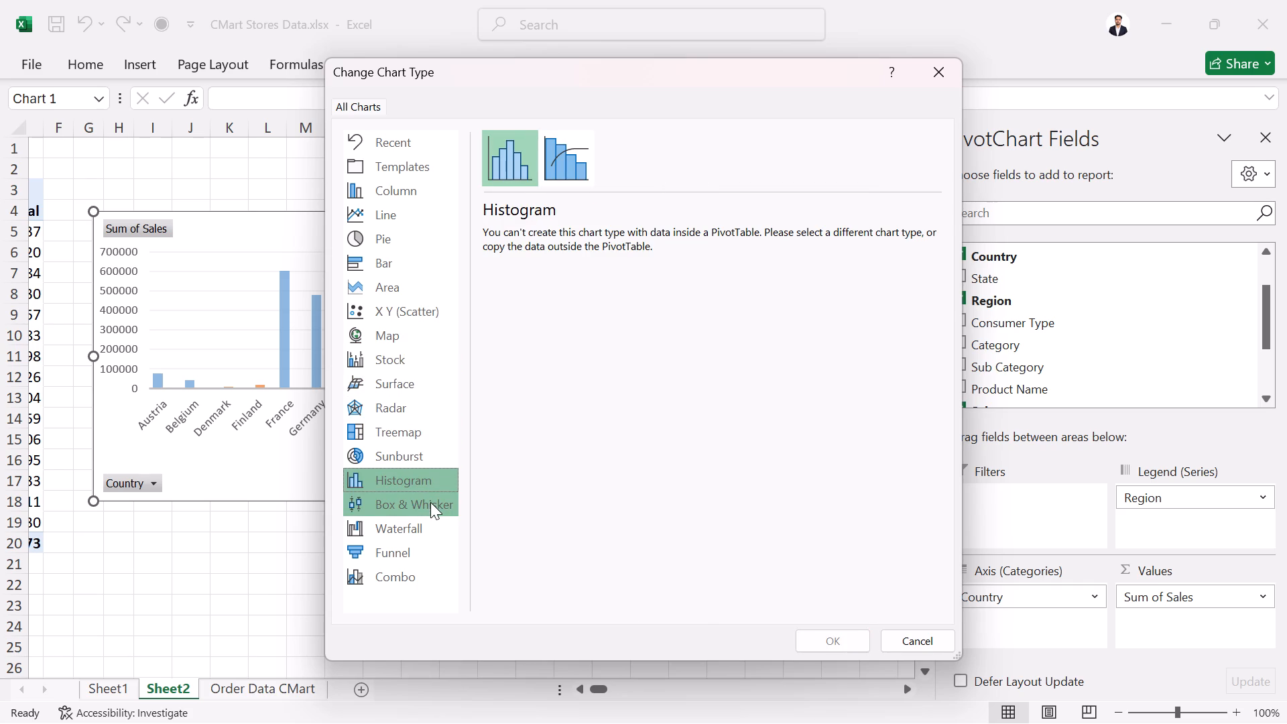
click(430, 502)
click(429, 532)
click(424, 548)
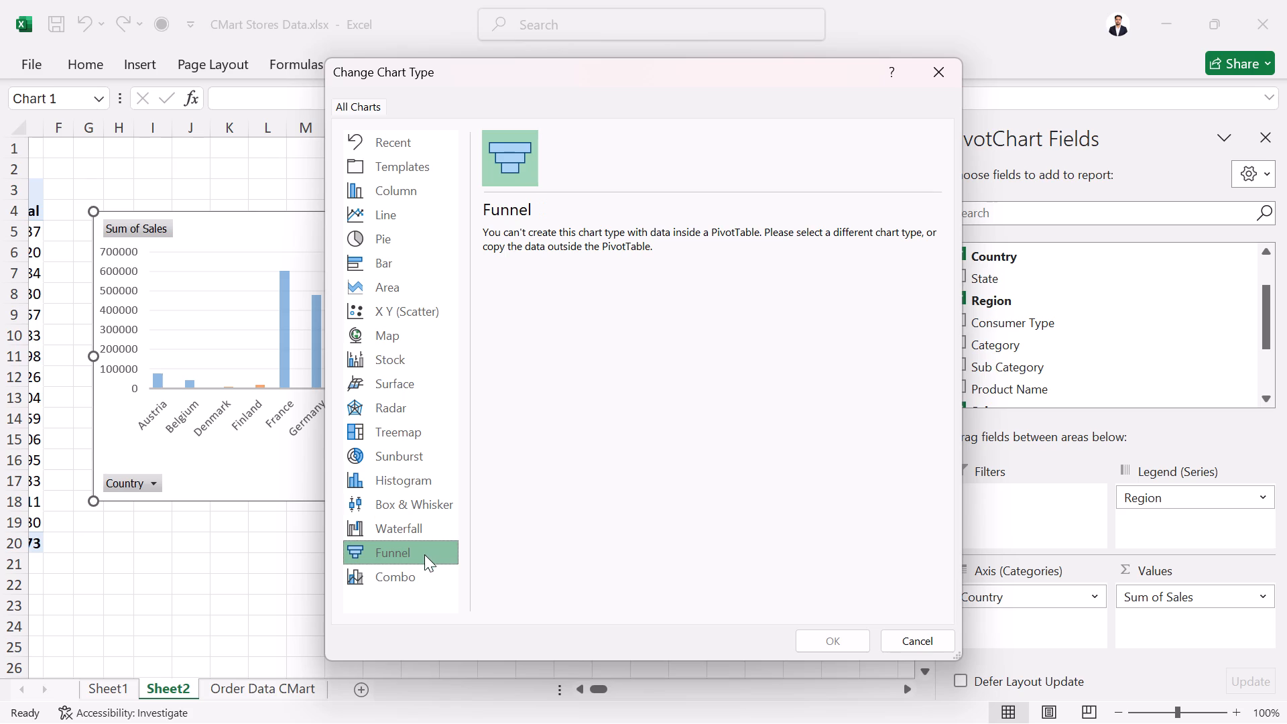
click(422, 575)
Change the PivotChart from a clustered column chart to the basic Pie type.
click(424, 242)
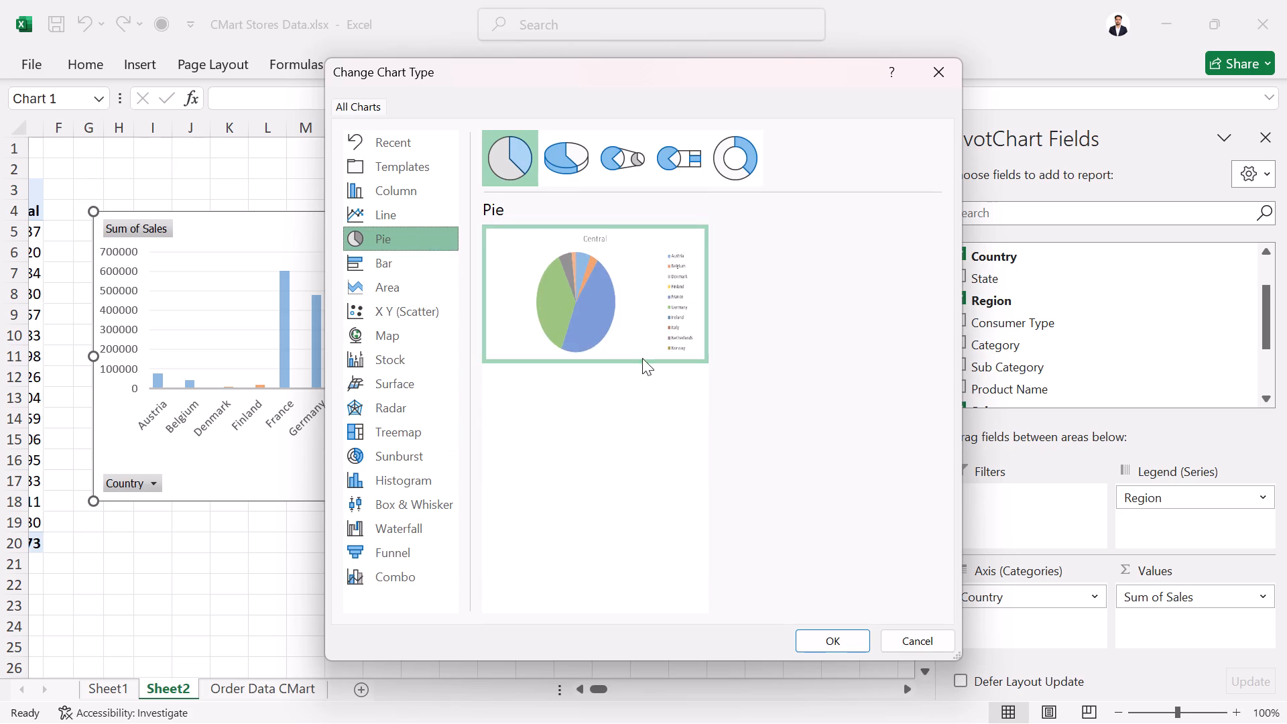
click(624, 321)
click(829, 652)
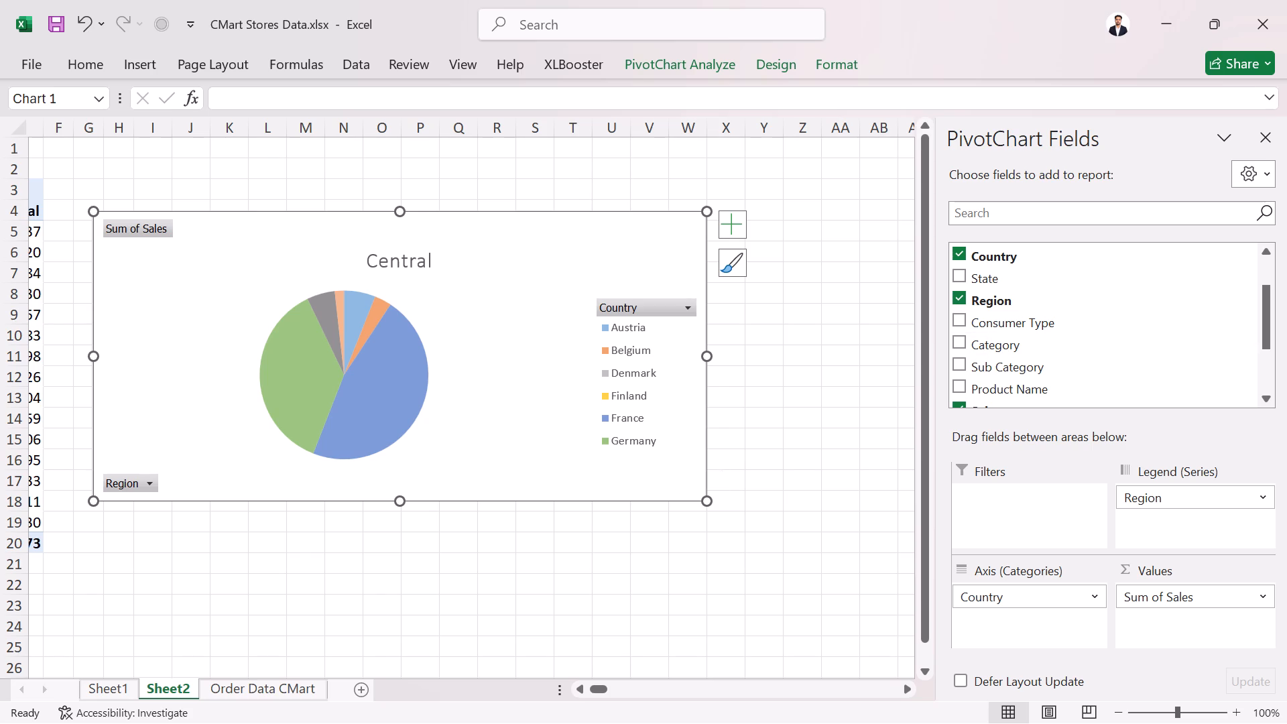
Apply the dark-background chart style to the pie PivotChart.
click(755, 58)
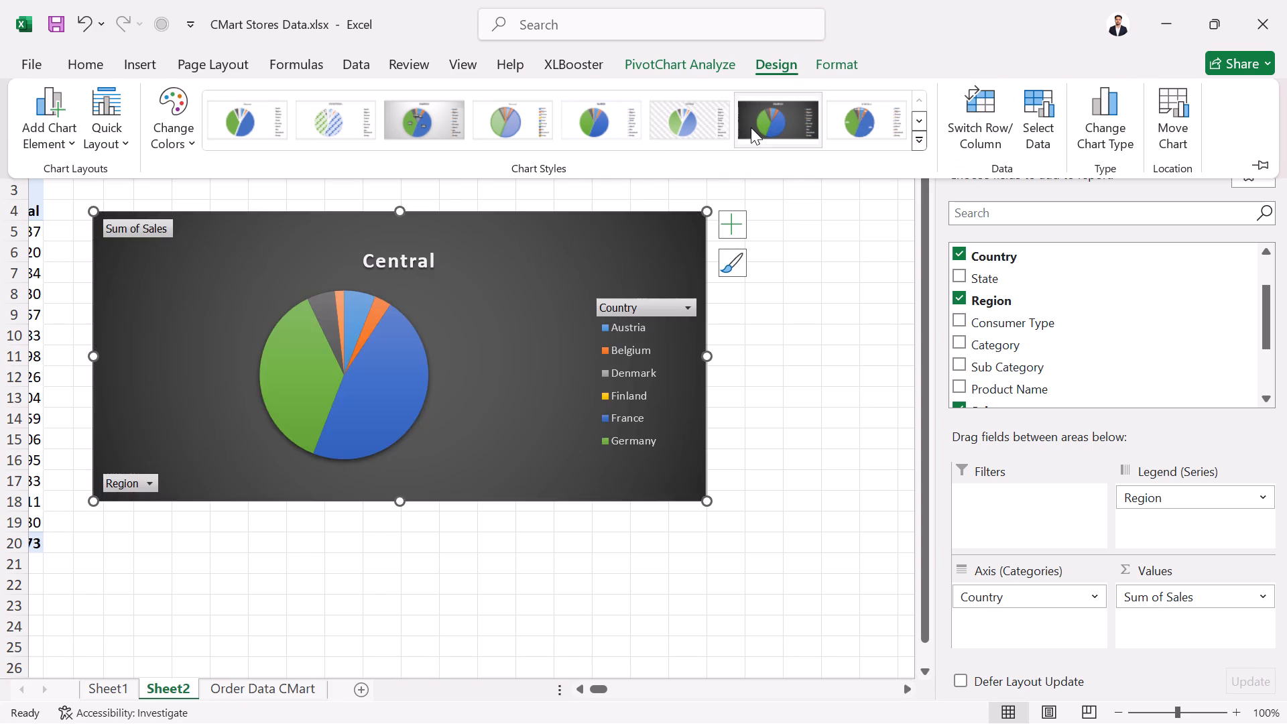
click(754, 127)
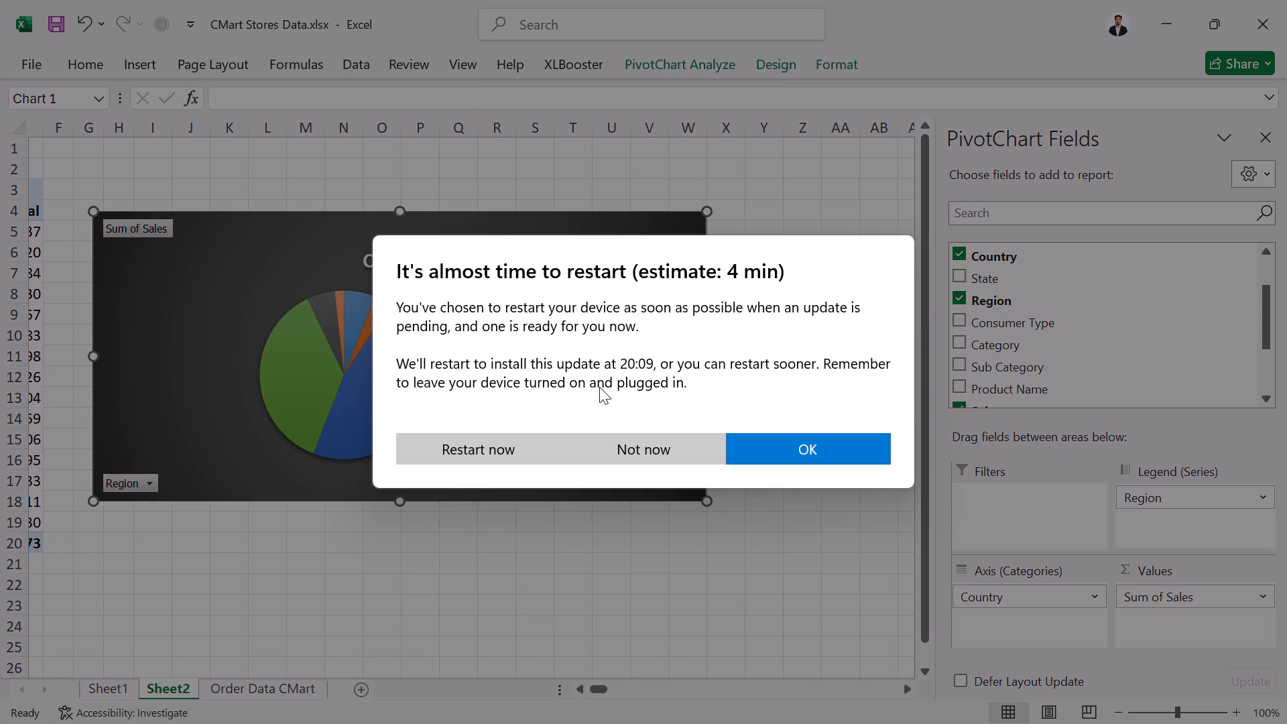
Postpone the pending device restart.
click(655, 434)
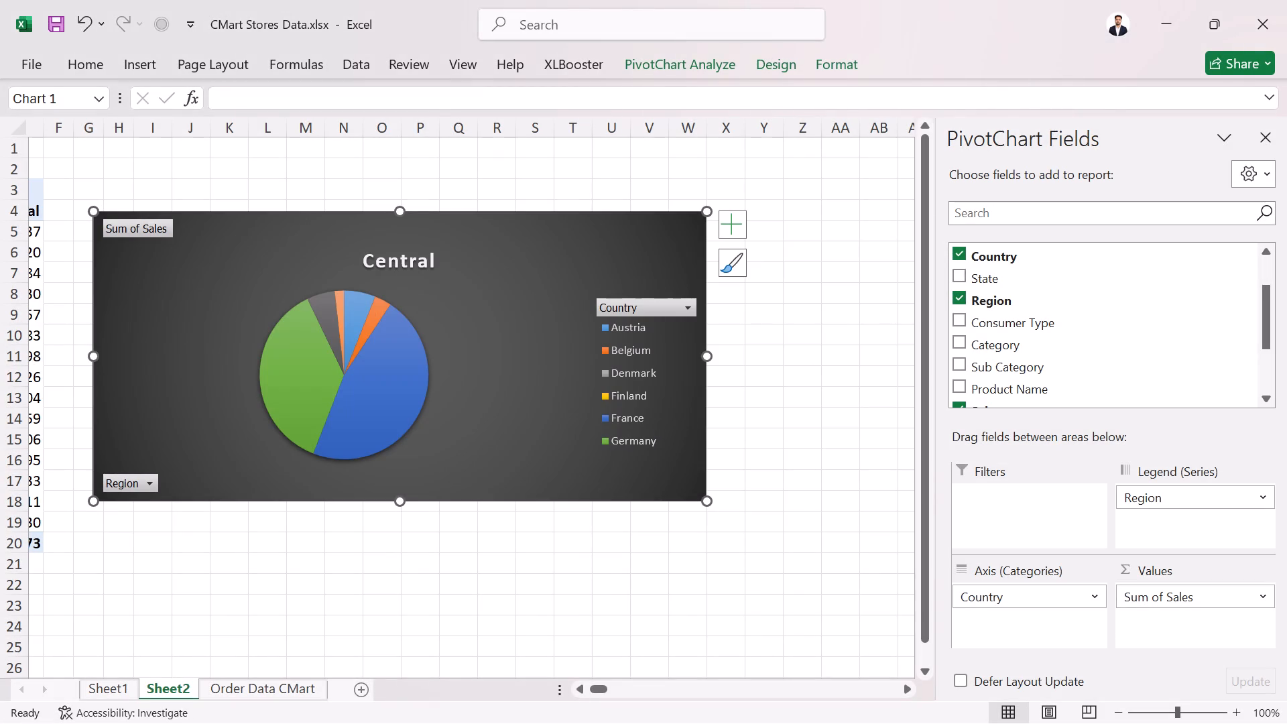
Enlarge the pie PivotChart so its lower corner reaches about column AA, row 23.
drag(704, 497, 709, 501)
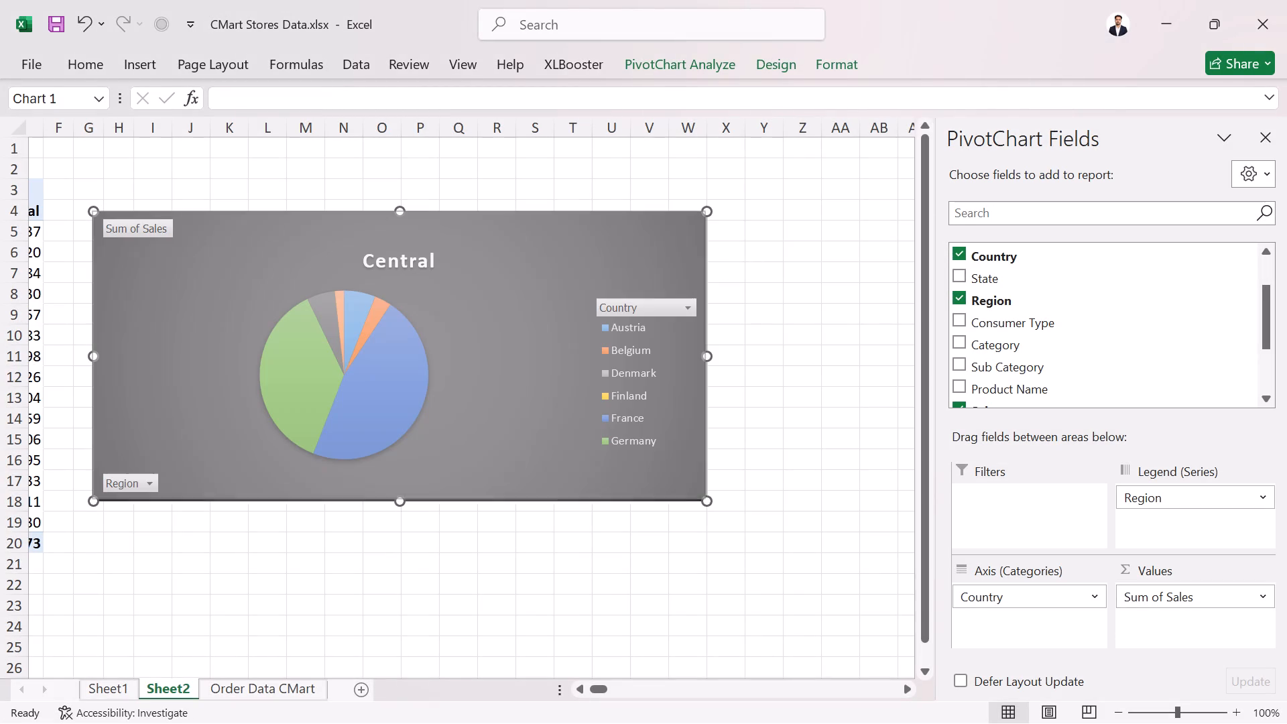
drag(709, 501, 831, 614)
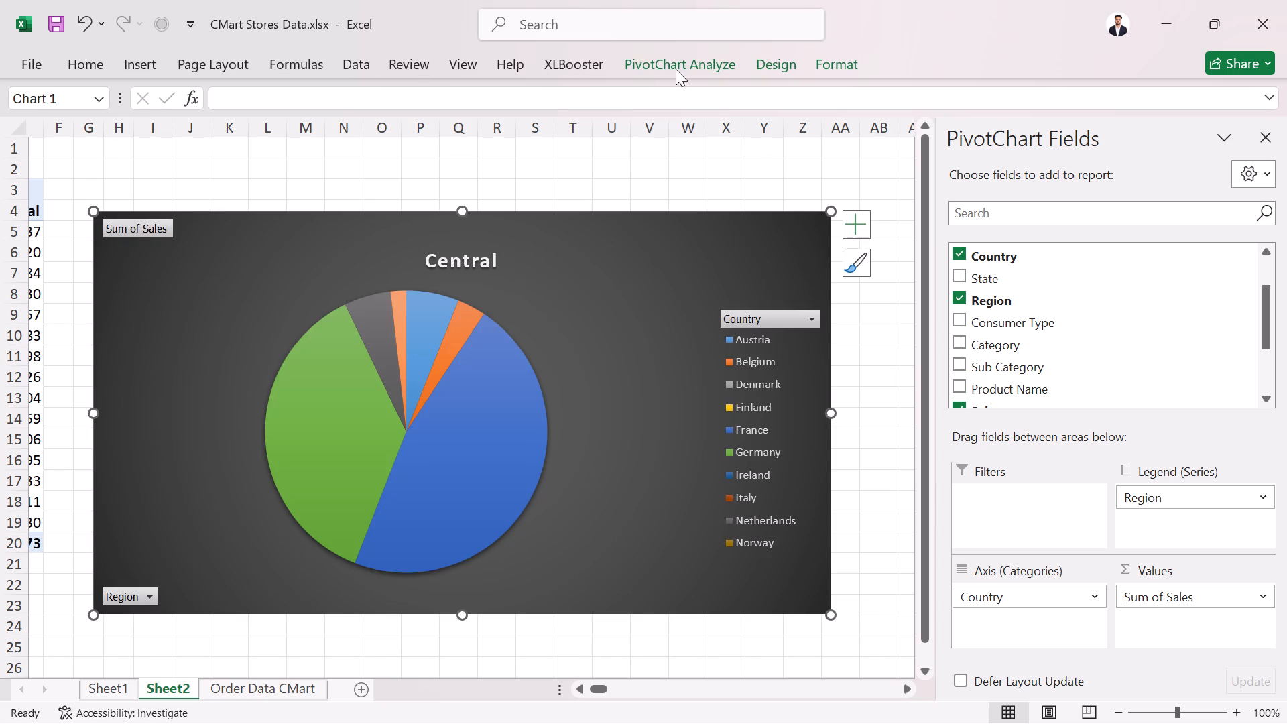
Look through the data label placement options for the pie chart without applying one.
click(766, 62)
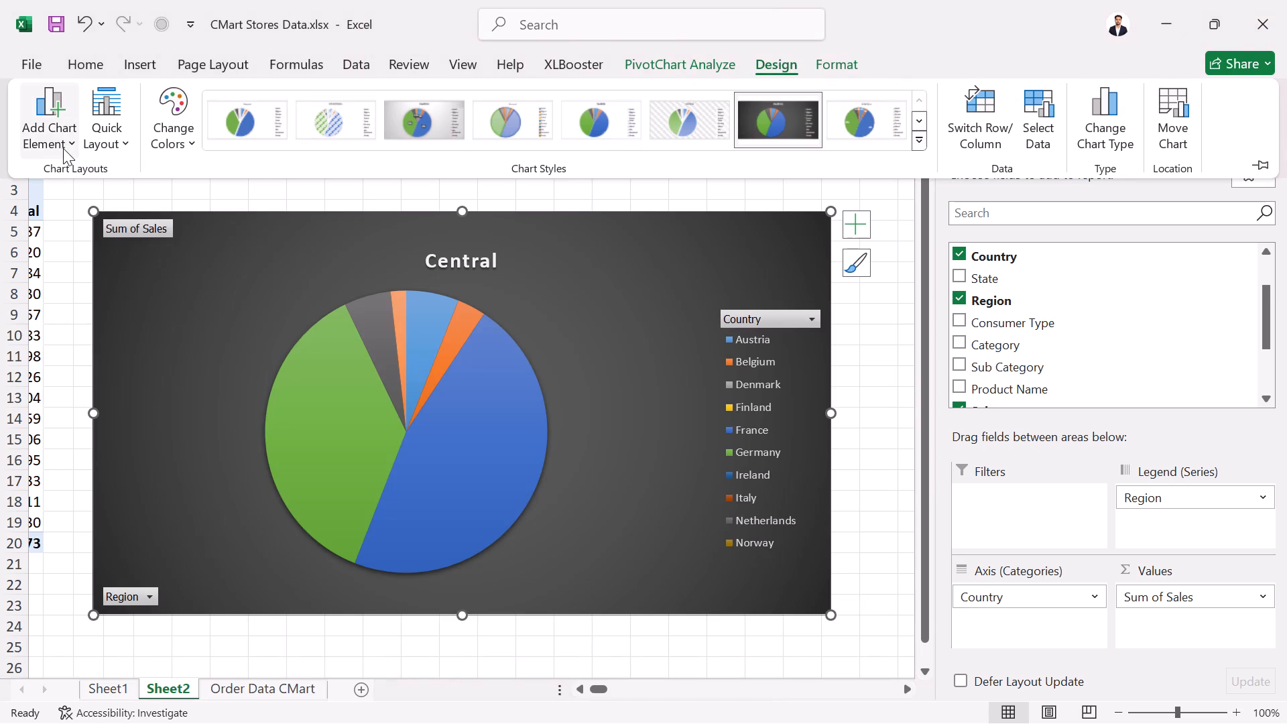
click(63, 144)
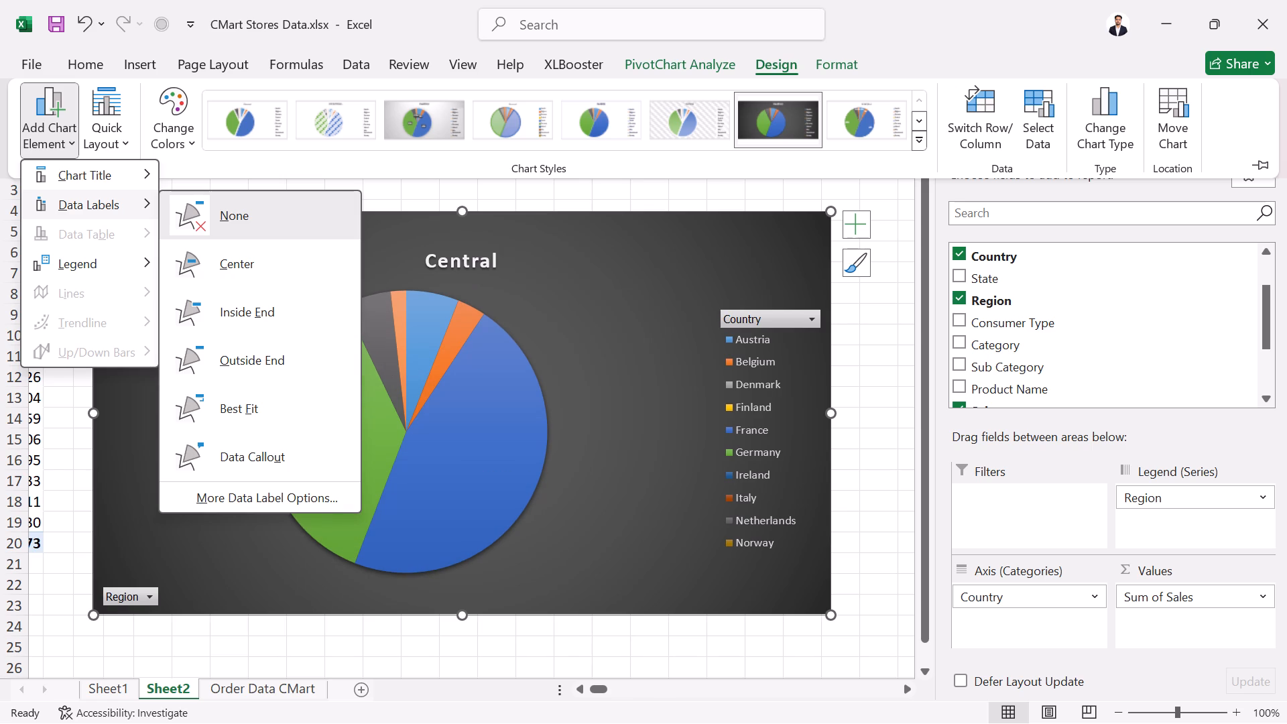
click(555, 322)
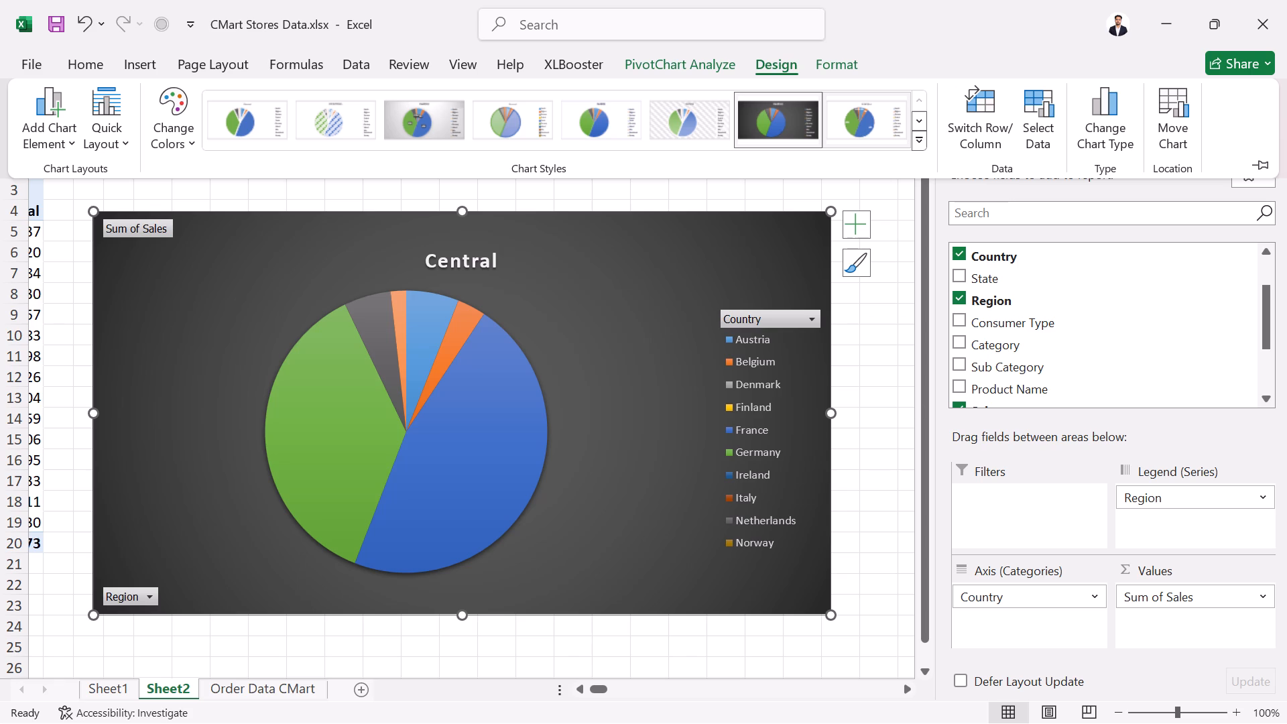
Close the PivotChart field list and open the data point formatting options for the pie chart's Germany slice.
click(355, 365)
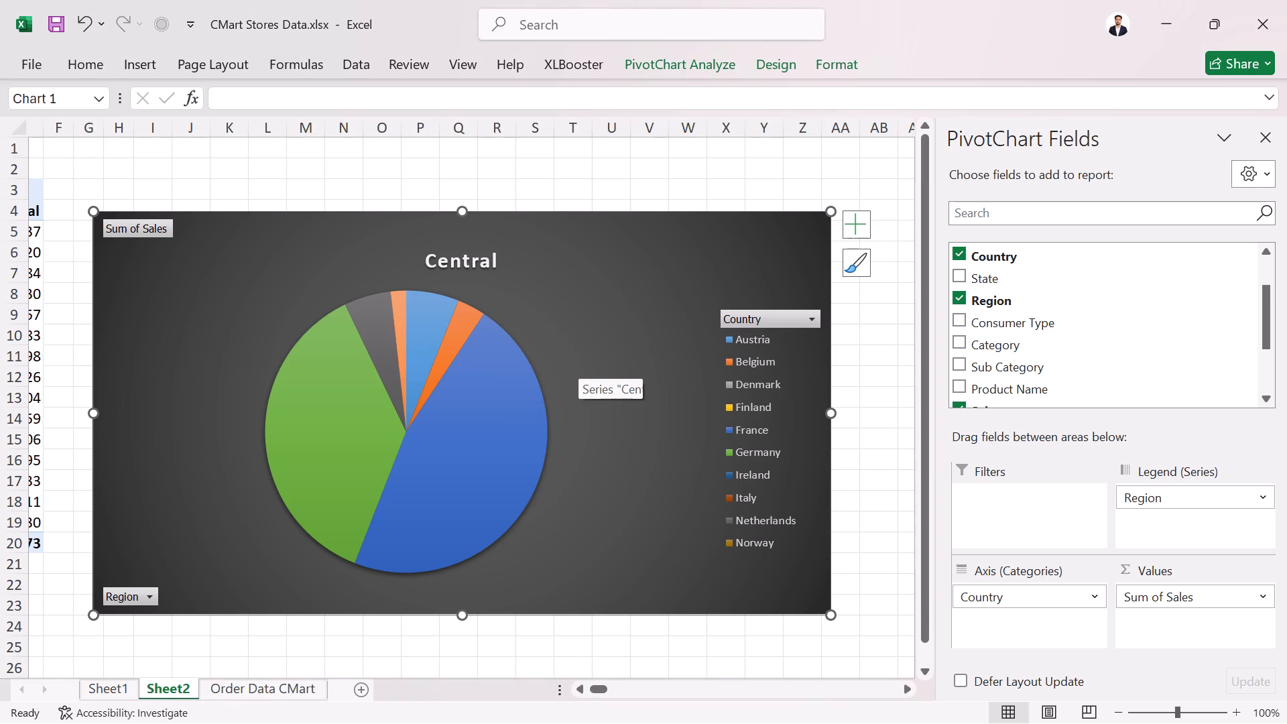
click(316, 408)
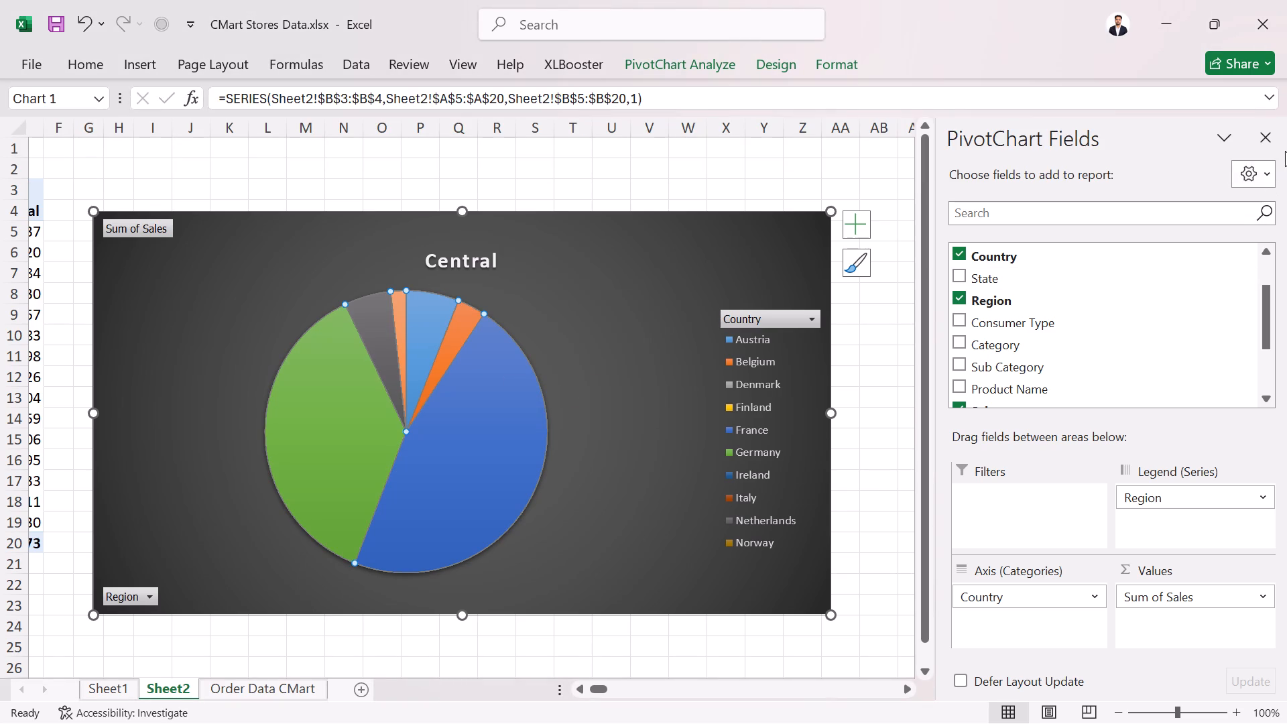
click(1265, 137)
click(317, 441)
right_click(320, 439)
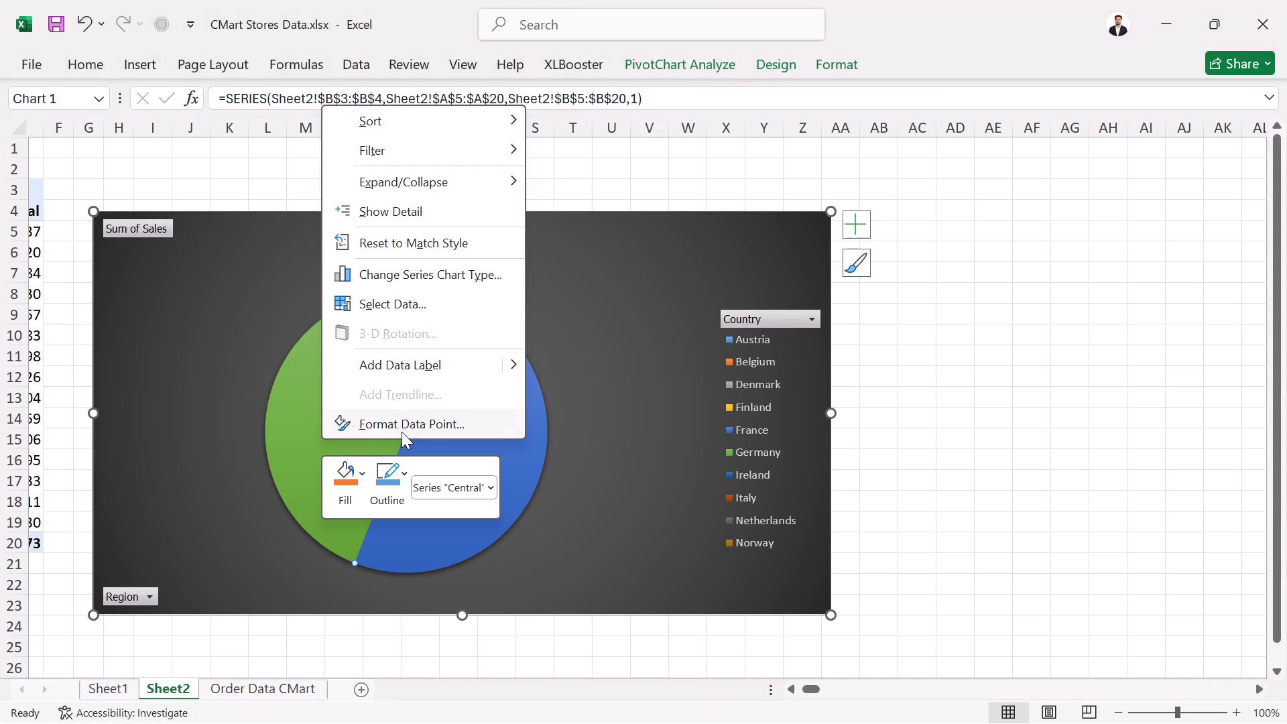
click(404, 426)
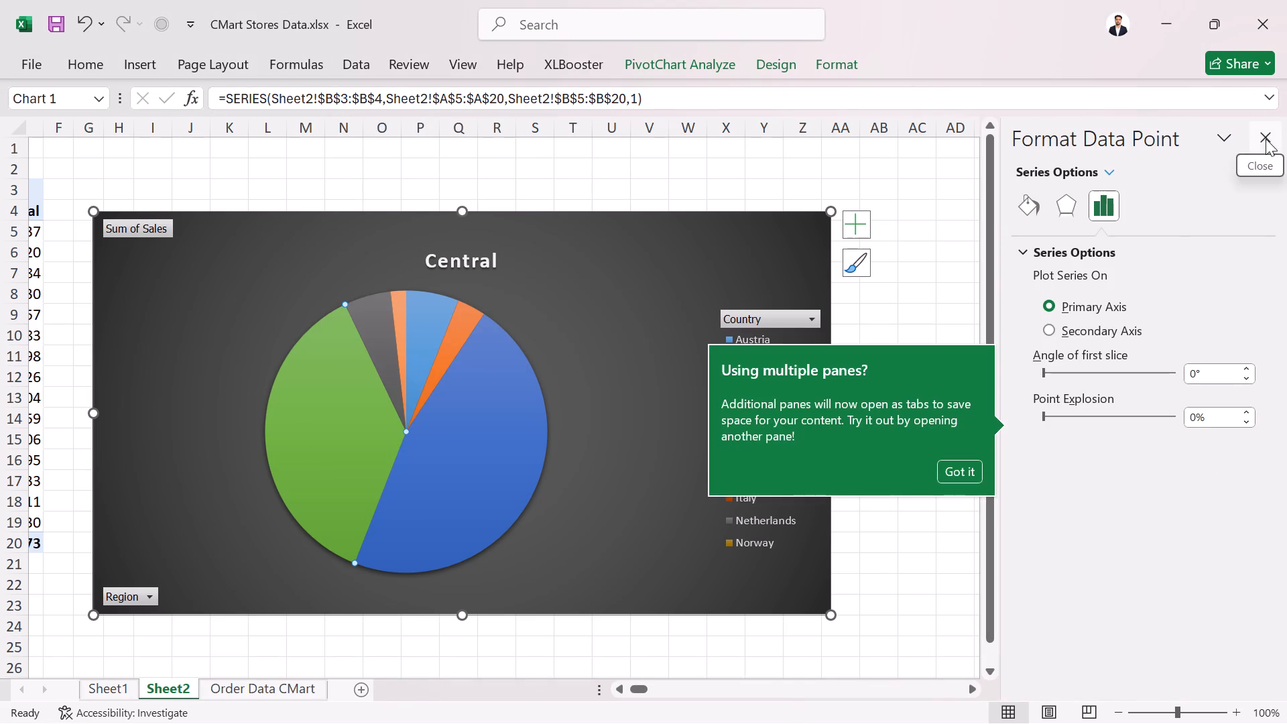
click(1266, 138)
right_click(342, 420)
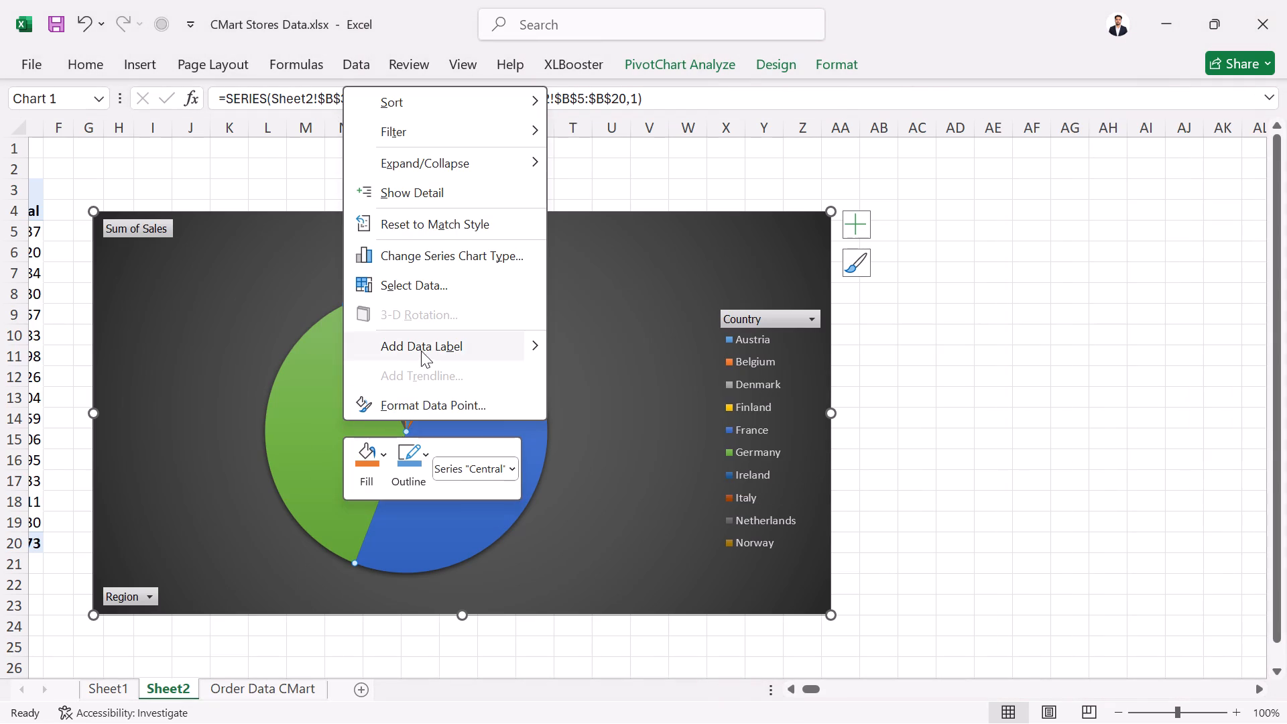
click(404, 406)
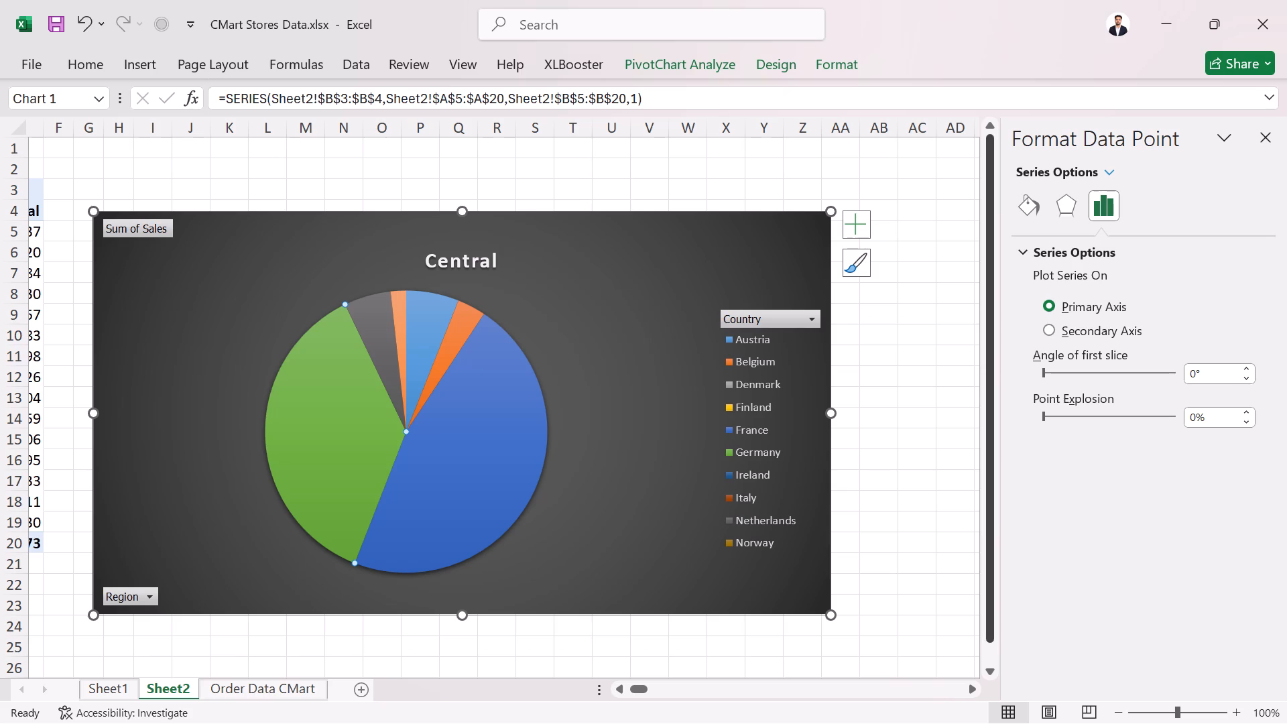
Look through the fill and border, effects and series formatting options for the pie chart's France slice.
click(456, 439)
right_click(455, 439)
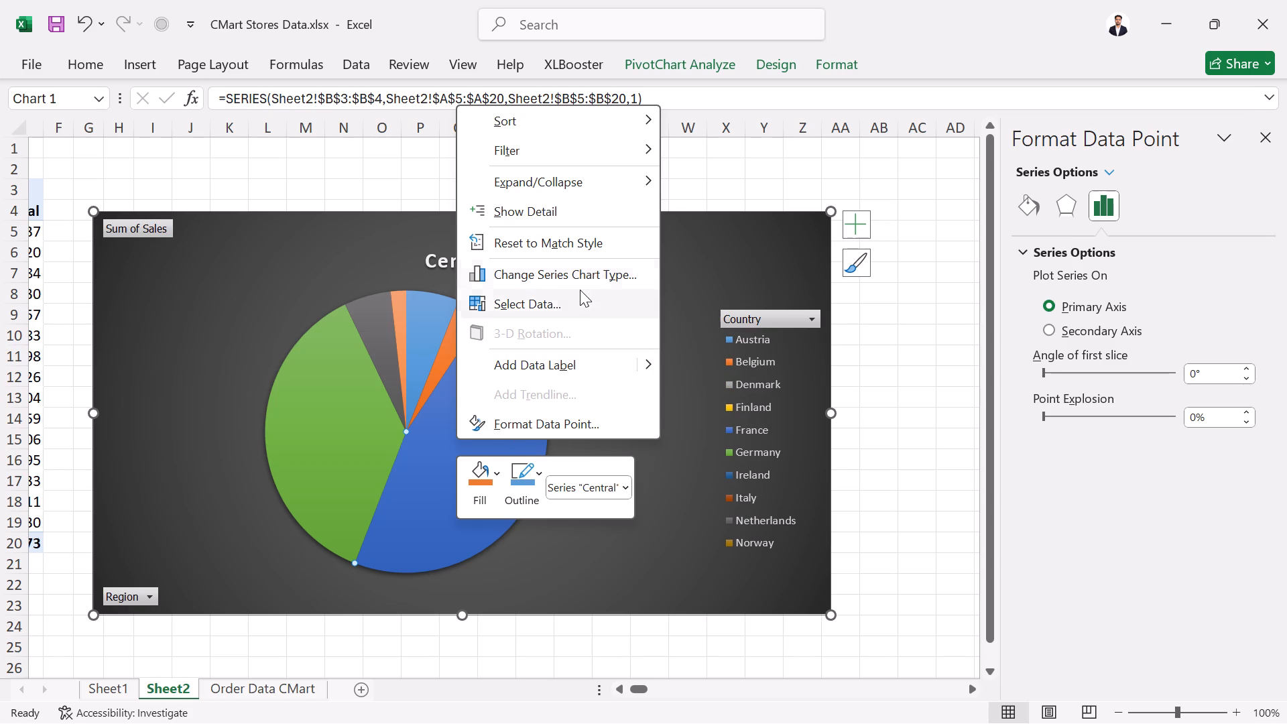
click(531, 422)
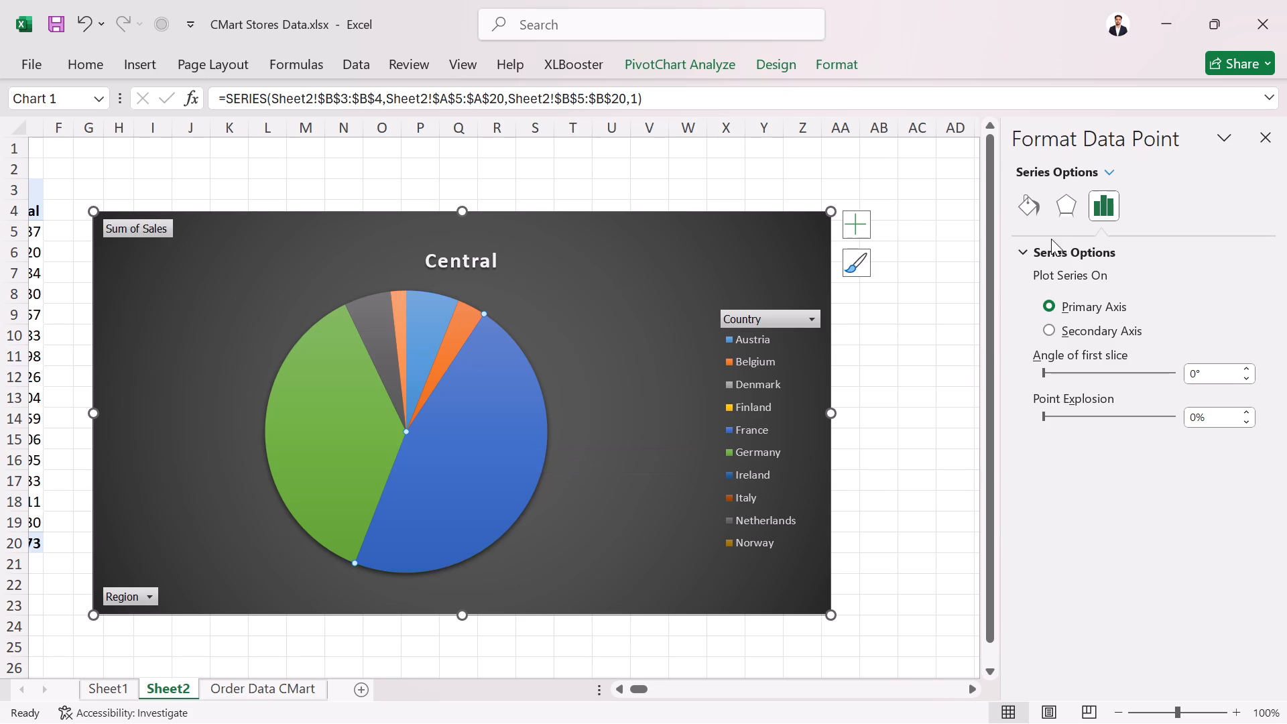
click(1058, 215)
click(1038, 213)
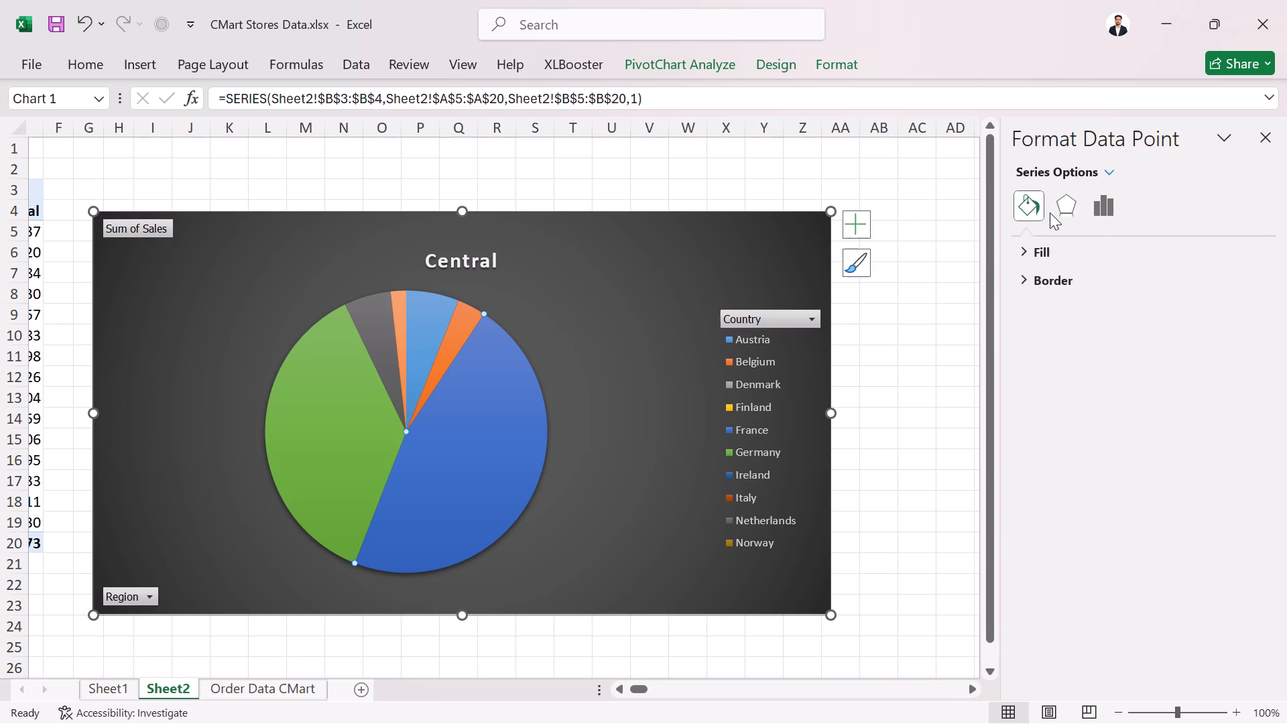
click(1056, 211)
click(1098, 214)
click(1097, 176)
click(1105, 174)
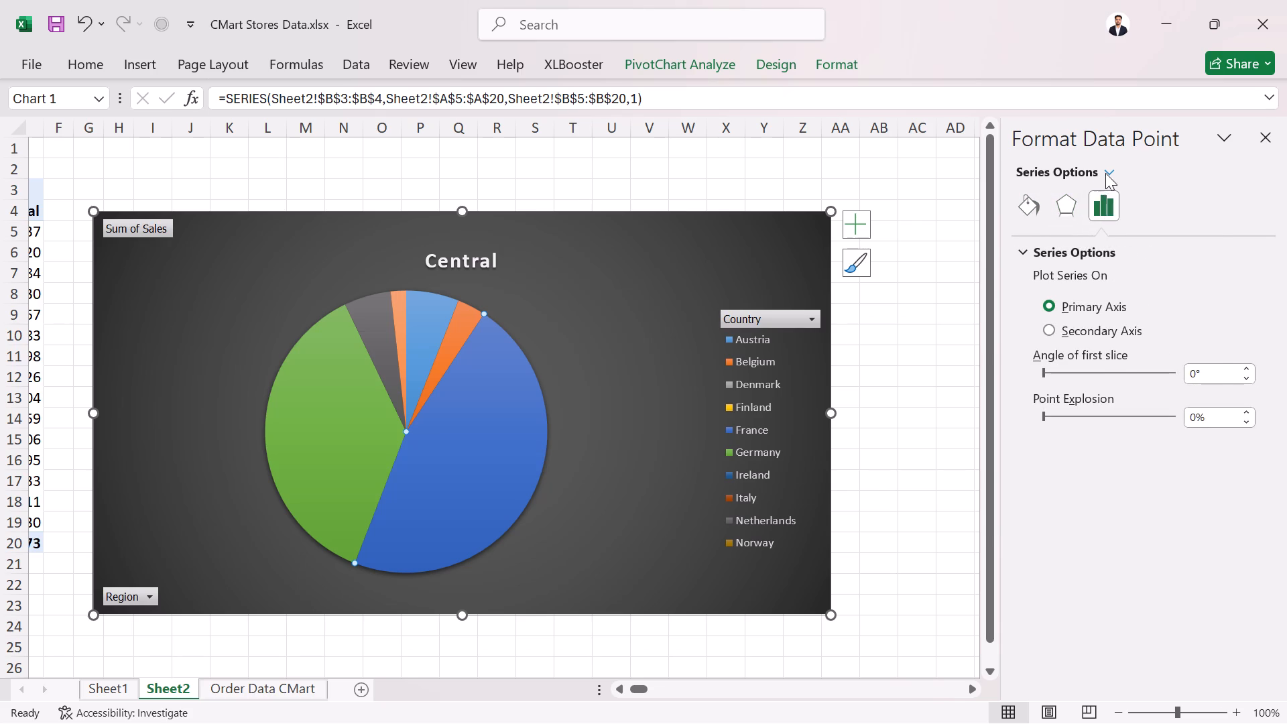
click(1241, 177)
click(1229, 138)
click(1236, 176)
click(1062, 219)
click(1065, 210)
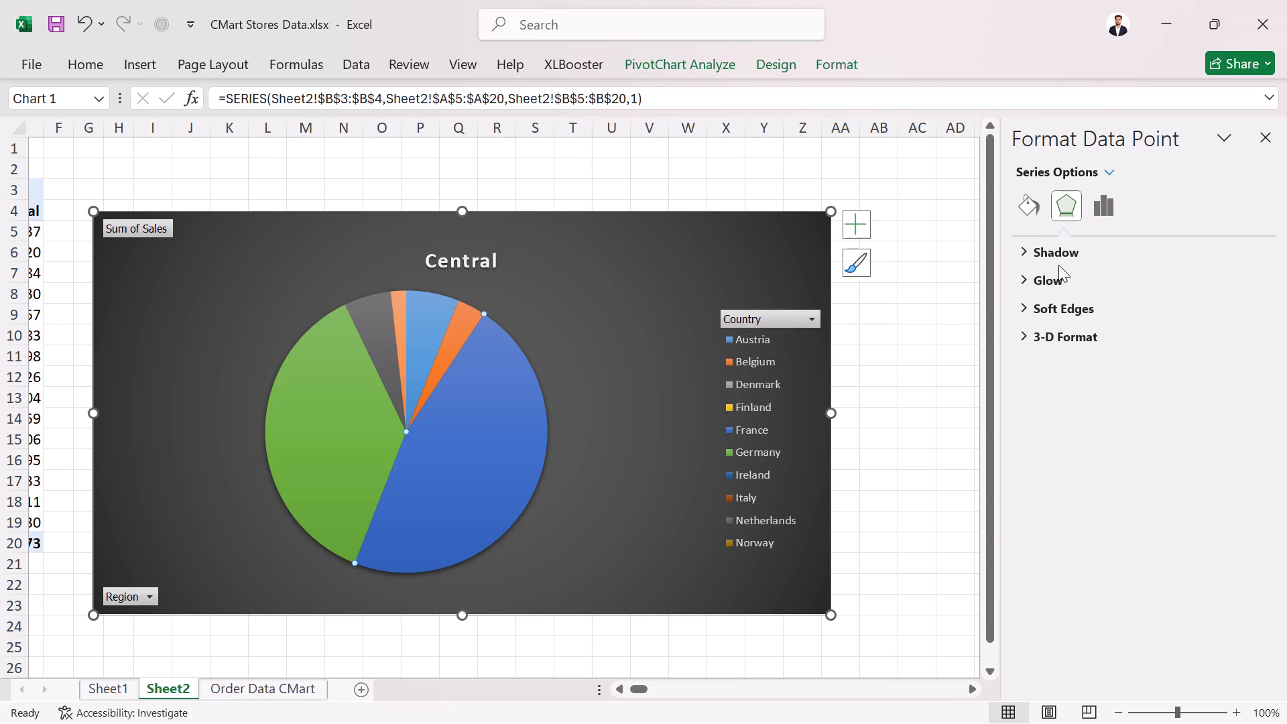
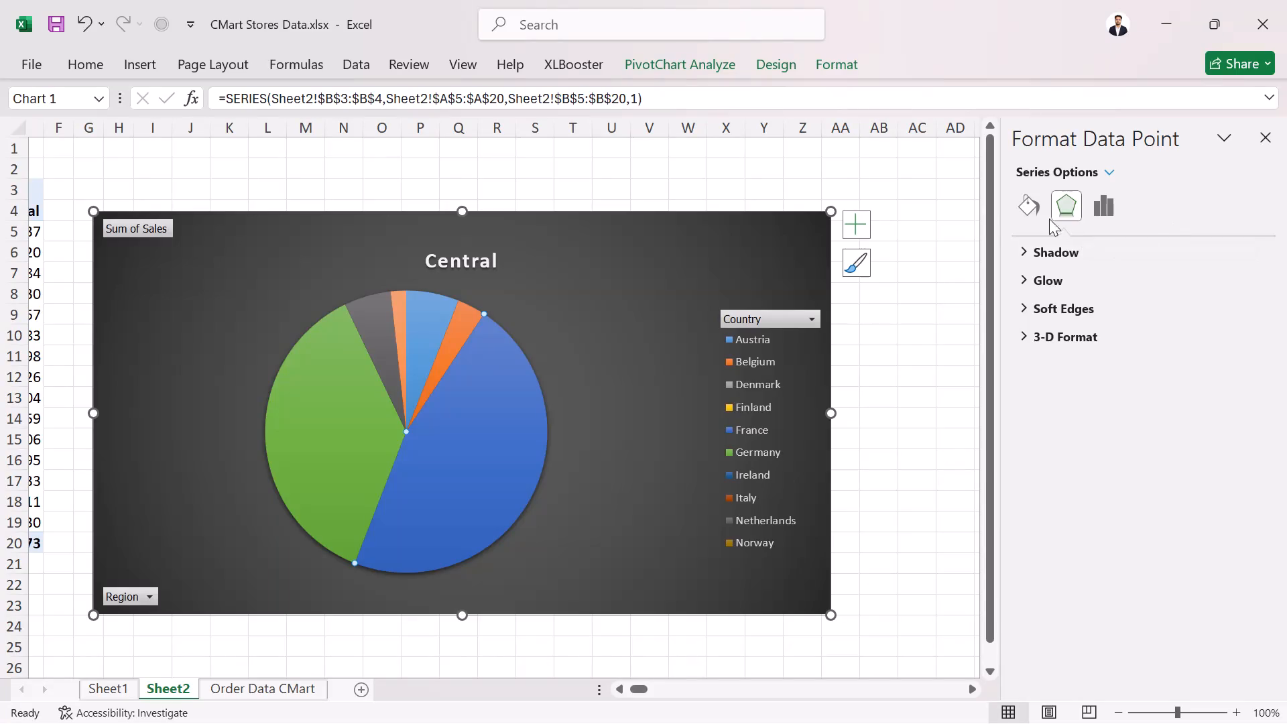
Try no fill and gradient fill on the France slice, settling on a solid fill with 6% transparency.
click(1040, 217)
click(1054, 249)
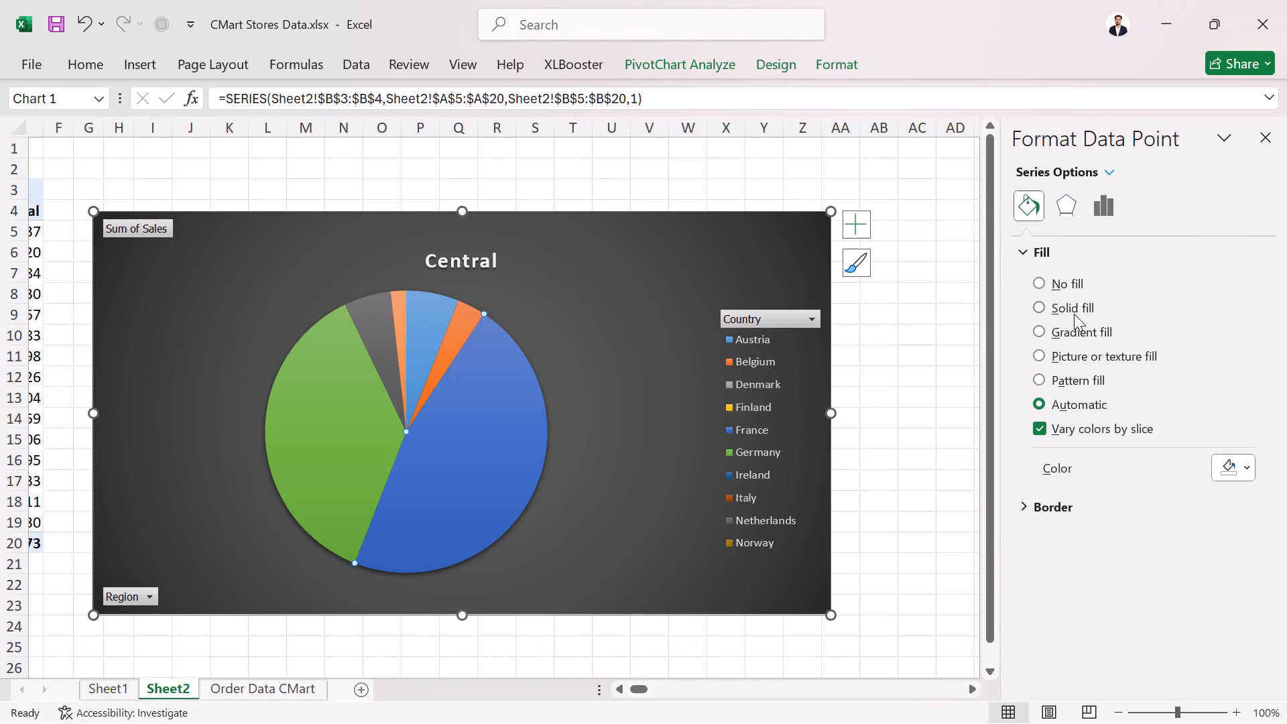
click(1064, 313)
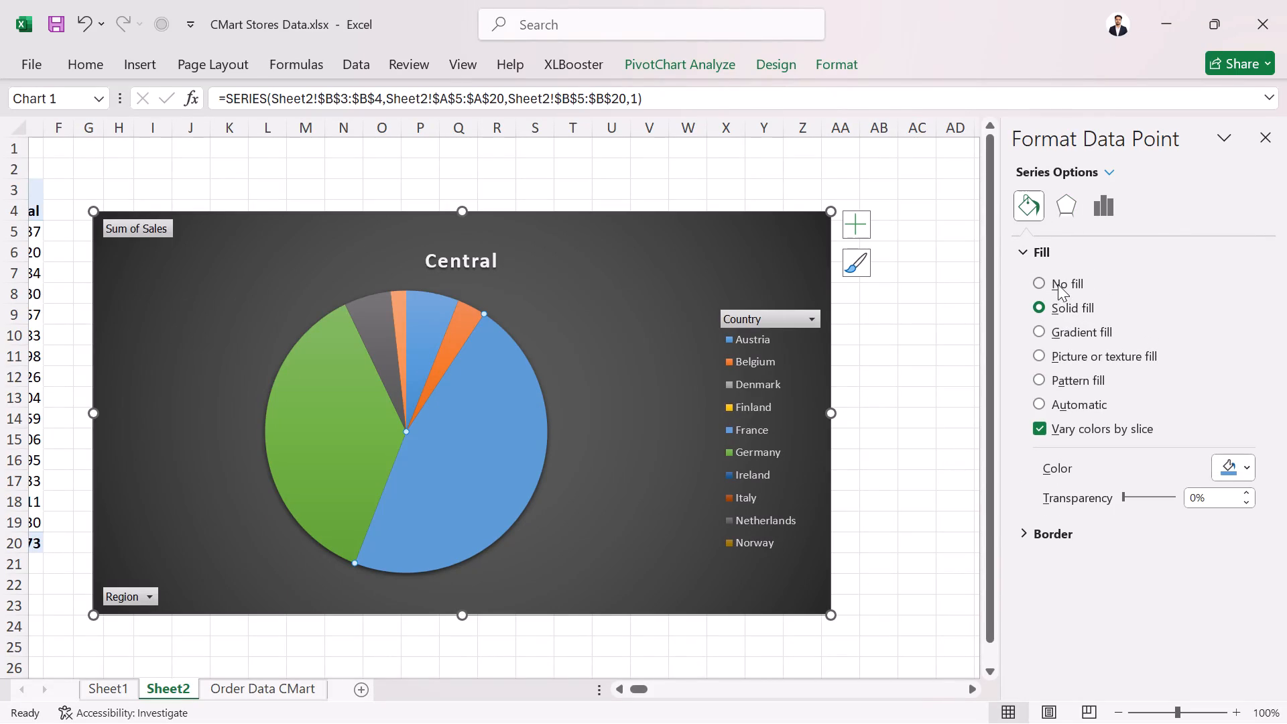
click(1058, 284)
click(1067, 306)
click(1070, 318)
click(1074, 332)
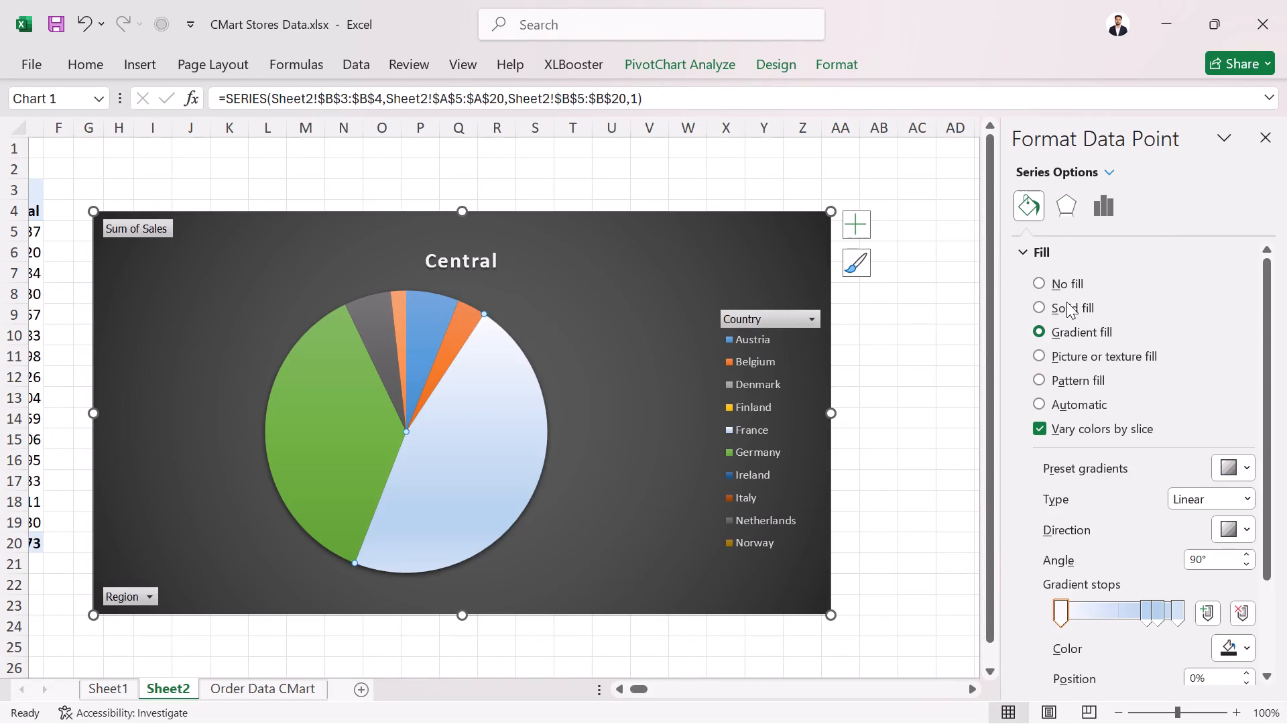
click(1066, 299)
drag(1128, 499, 1174, 499)
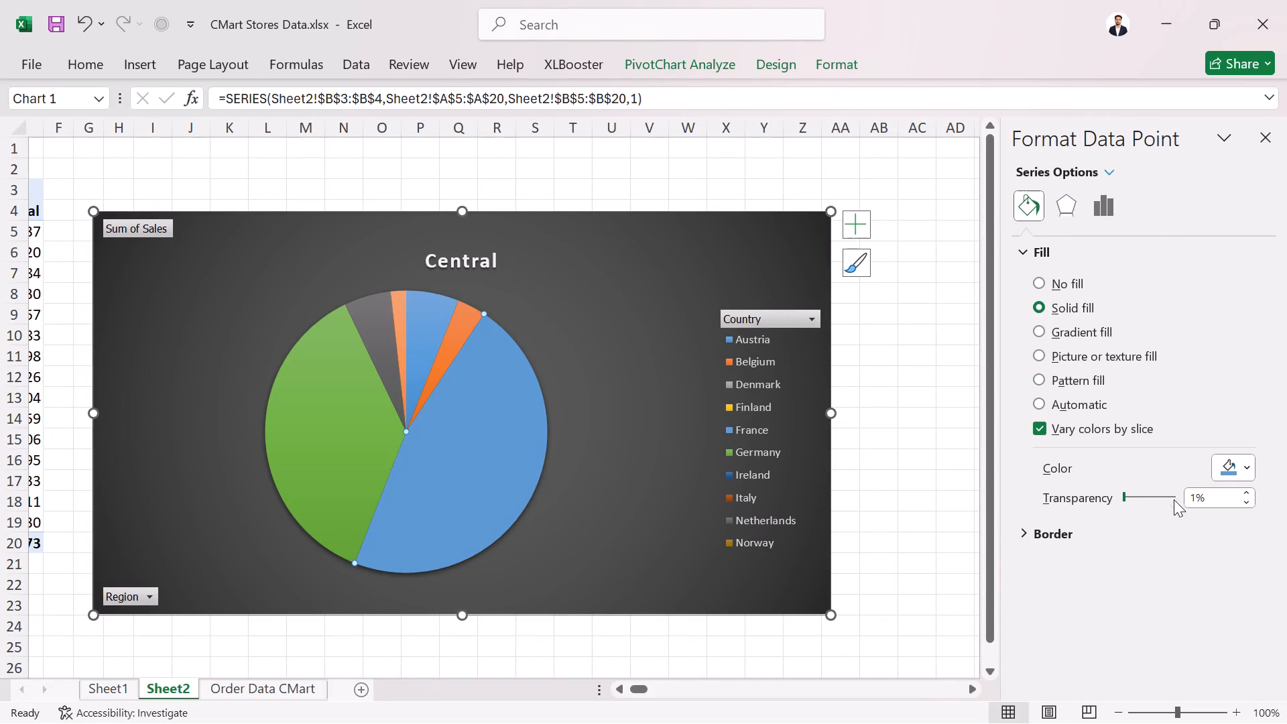
drag(1174, 499, 1161, 500)
double_click(1145, 497)
Recolour the France slice's solid fill, trying orange before settling on white, and close the data point formatting options.
click(1232, 465)
click(1207, 518)
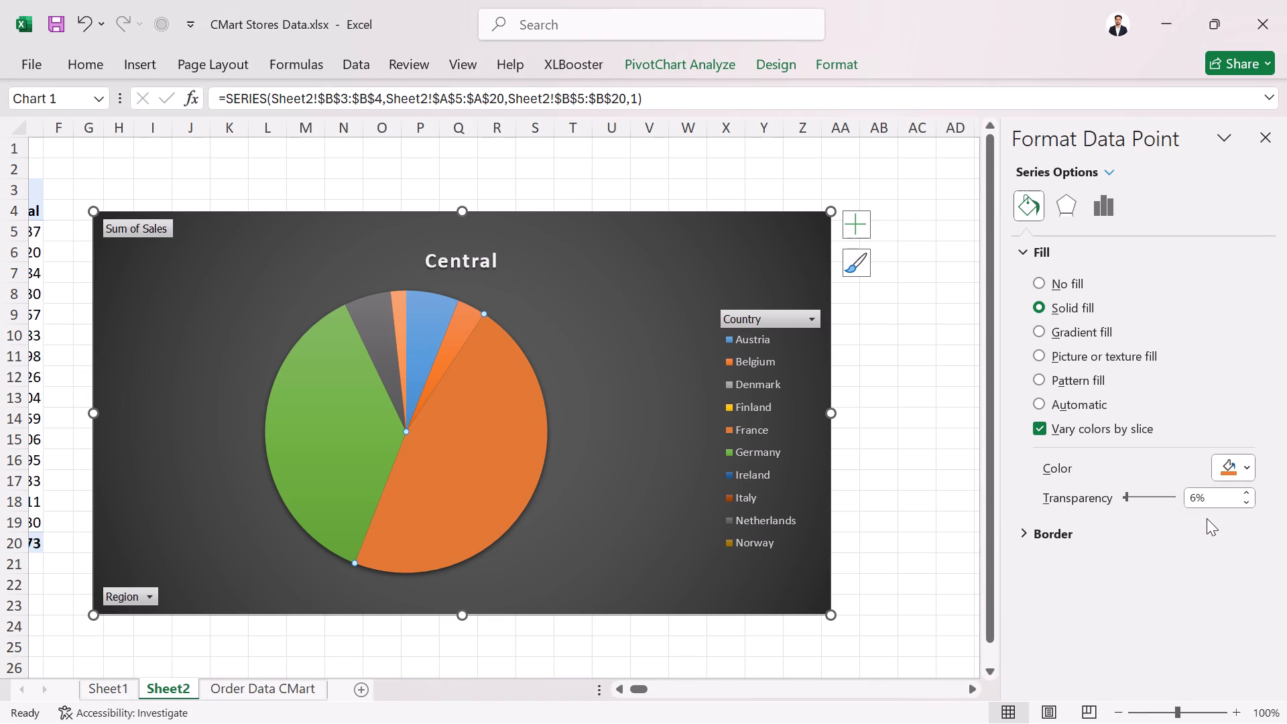
click(1230, 460)
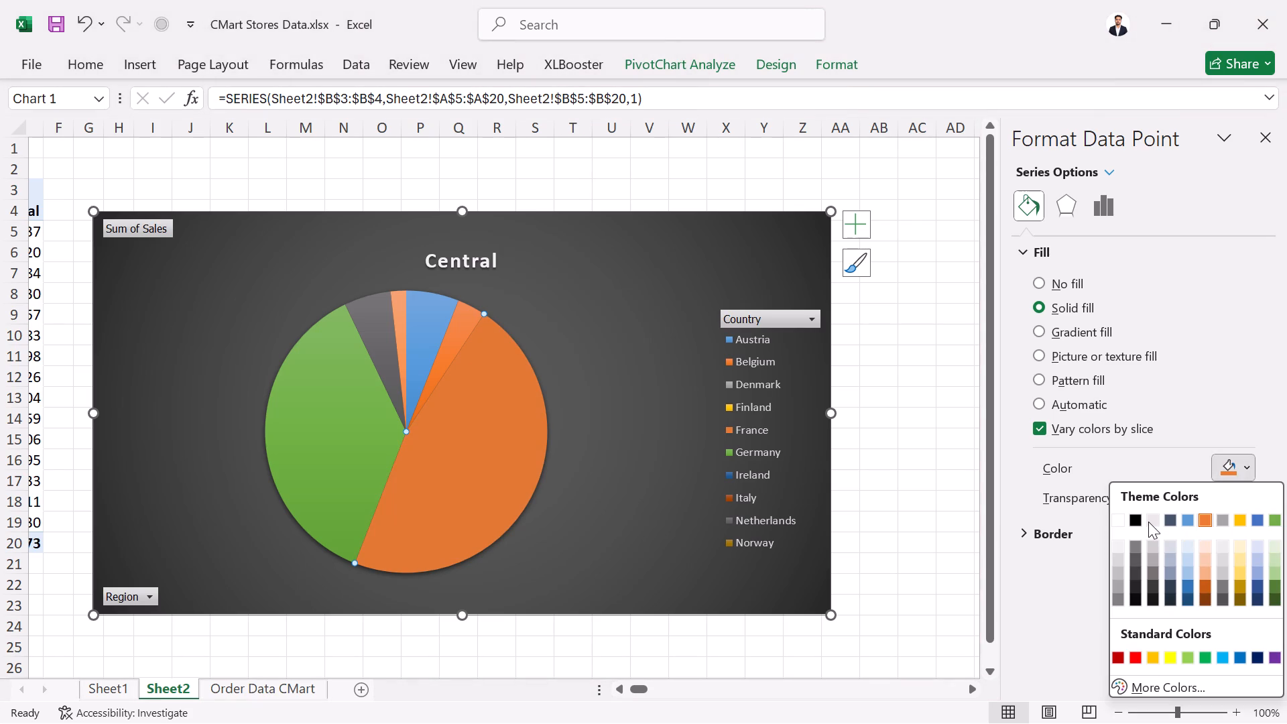
click(1121, 518)
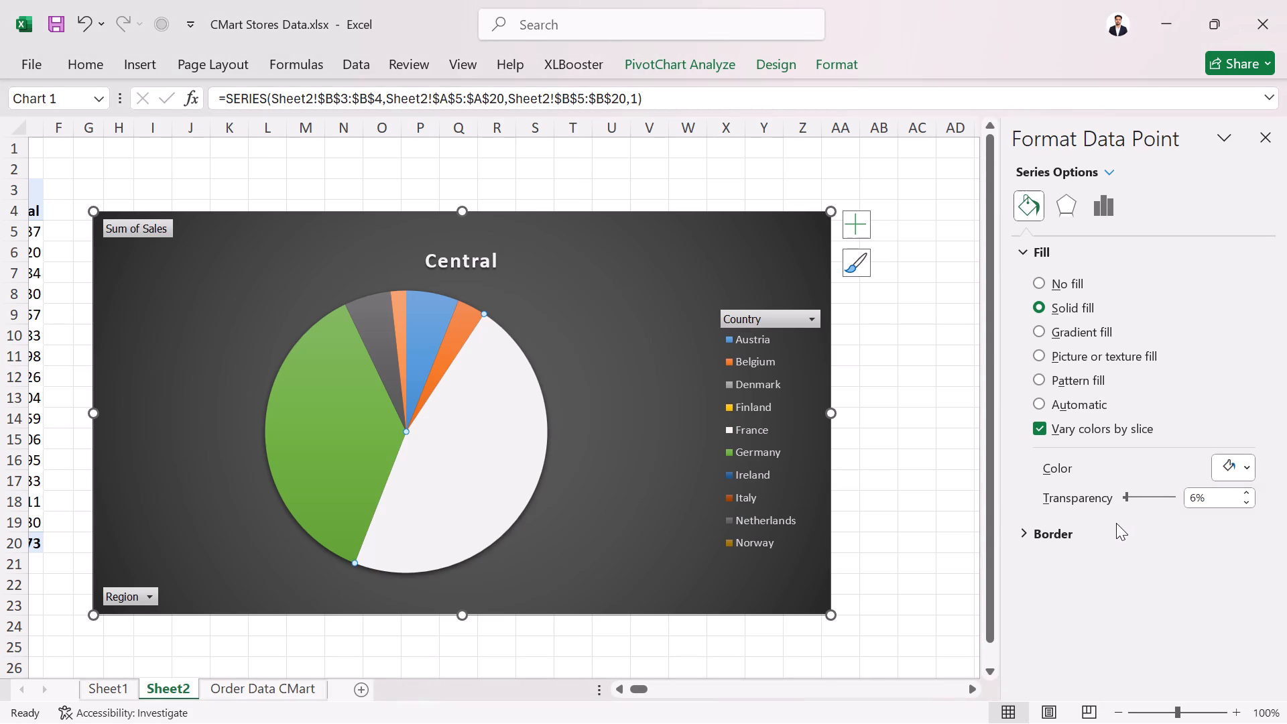
click(1088, 558)
click(1272, 147)
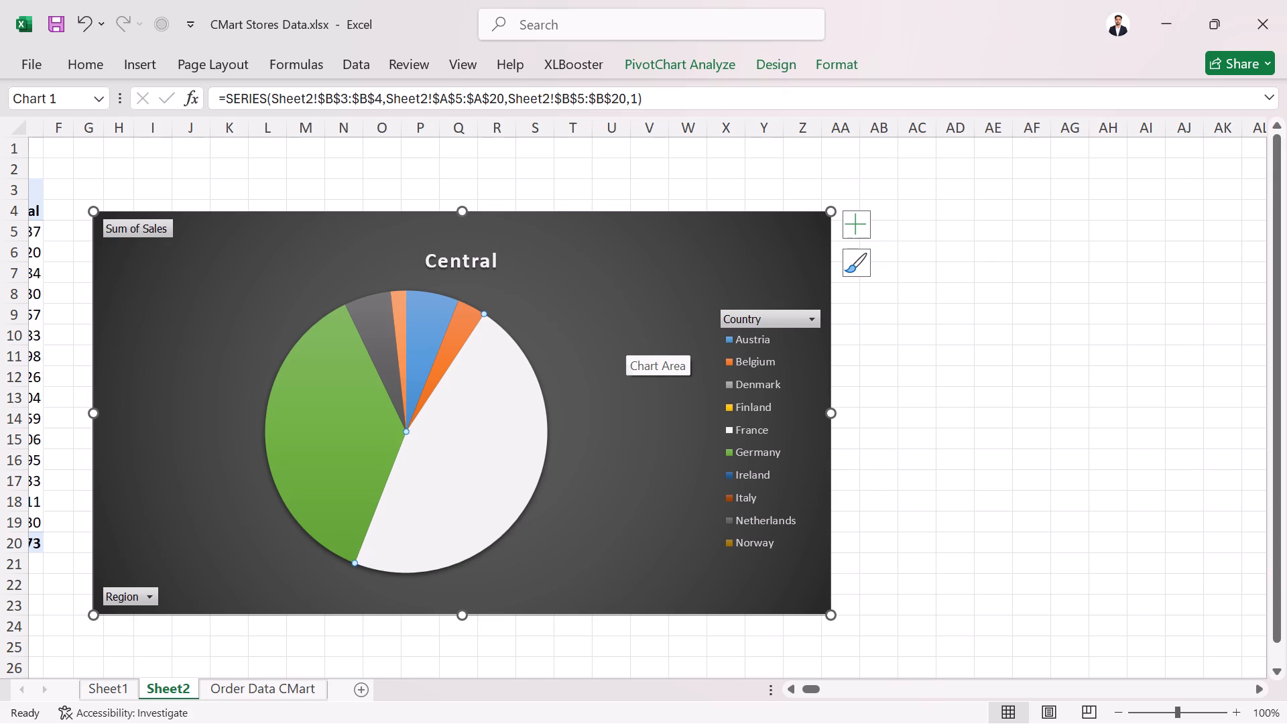
Review the pie PivotChart alongside the pivot table of sales by country and region at 100% zoom.
scroll(552, 403, down, 3)
scroll(559, 404, up, 3)
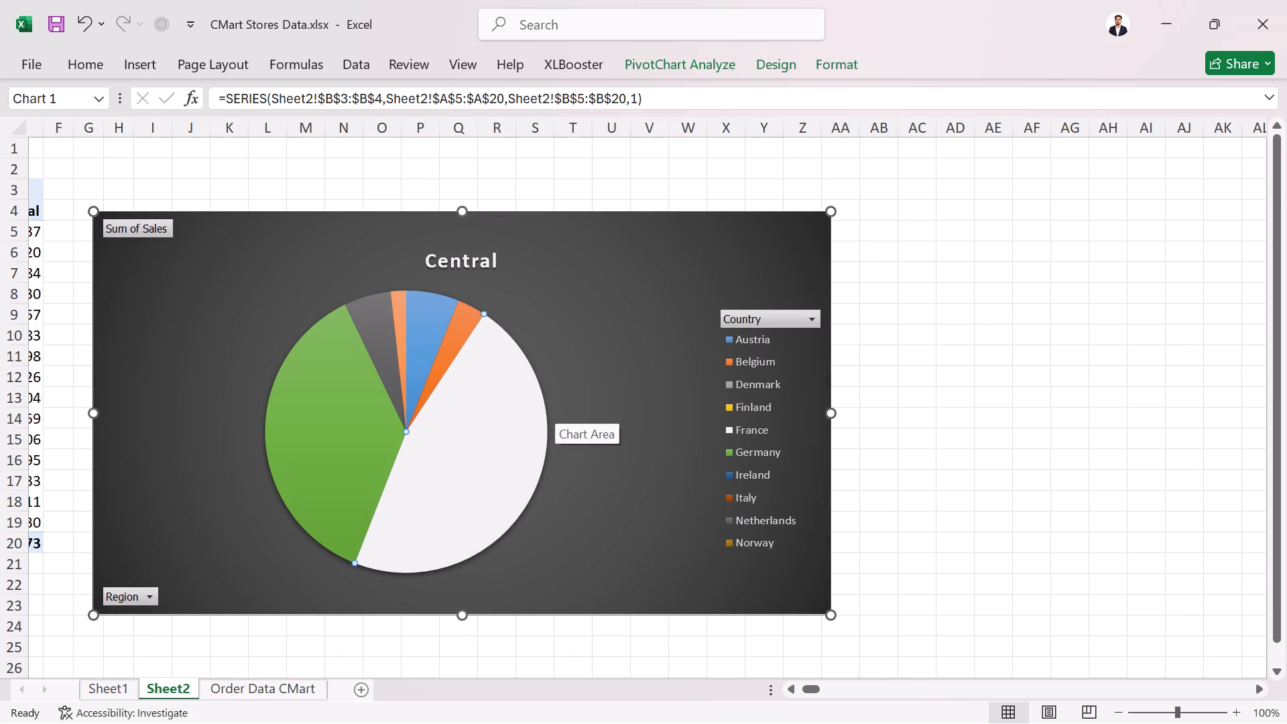
ctrl+scroll(680, 412, down, 4)
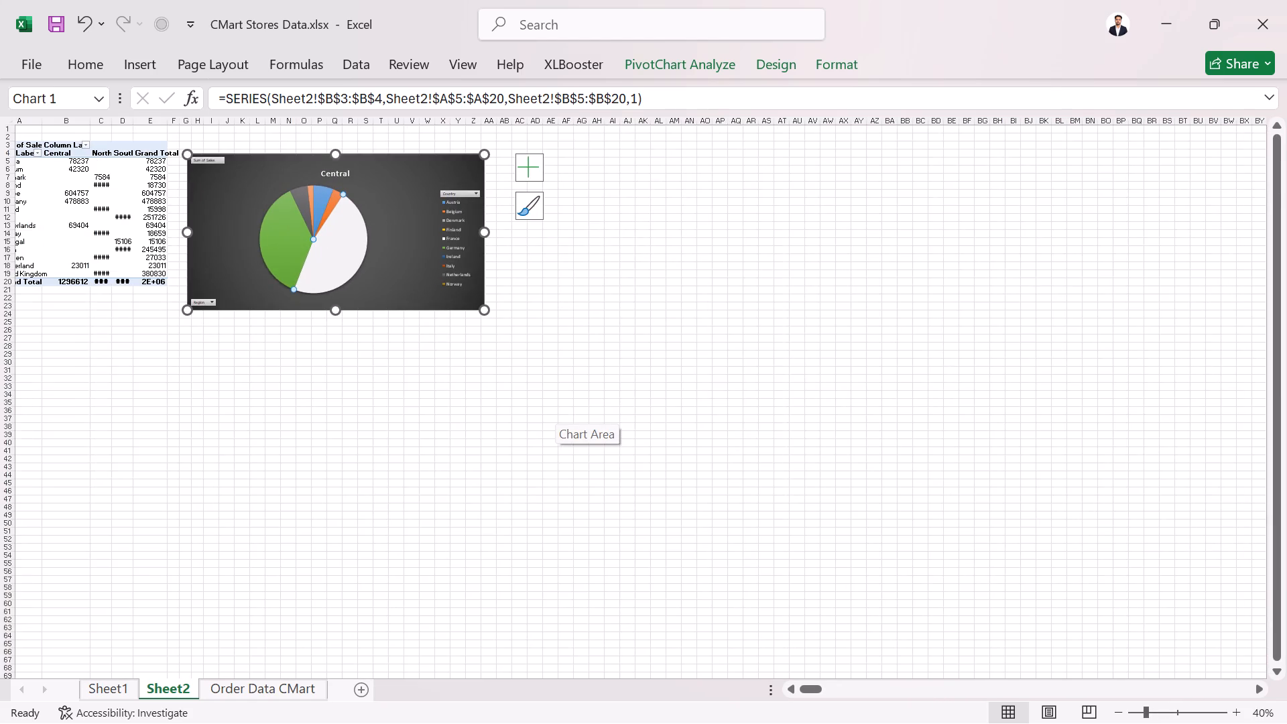
ctrl+scroll(330, 413, up, 1)
drag(945, 695, 759, 691)
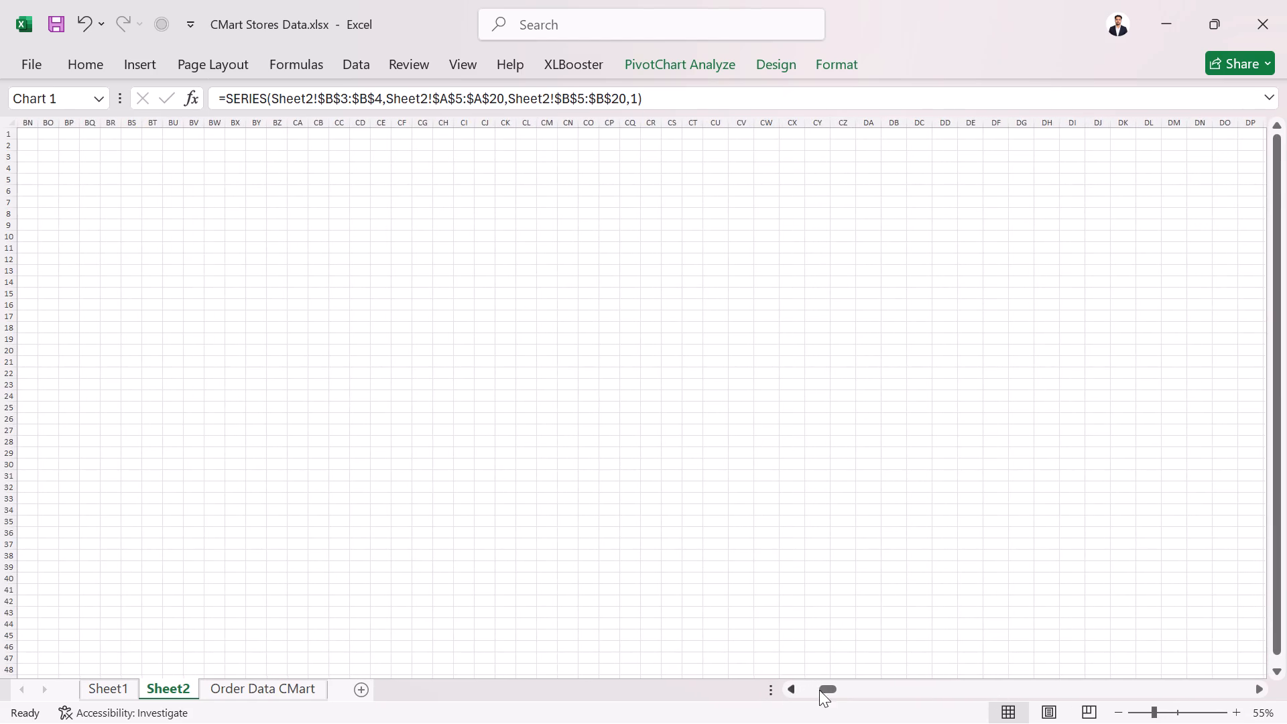
drag(824, 690, 745, 690)
ctrl+scroll(363, 424, up, 3)
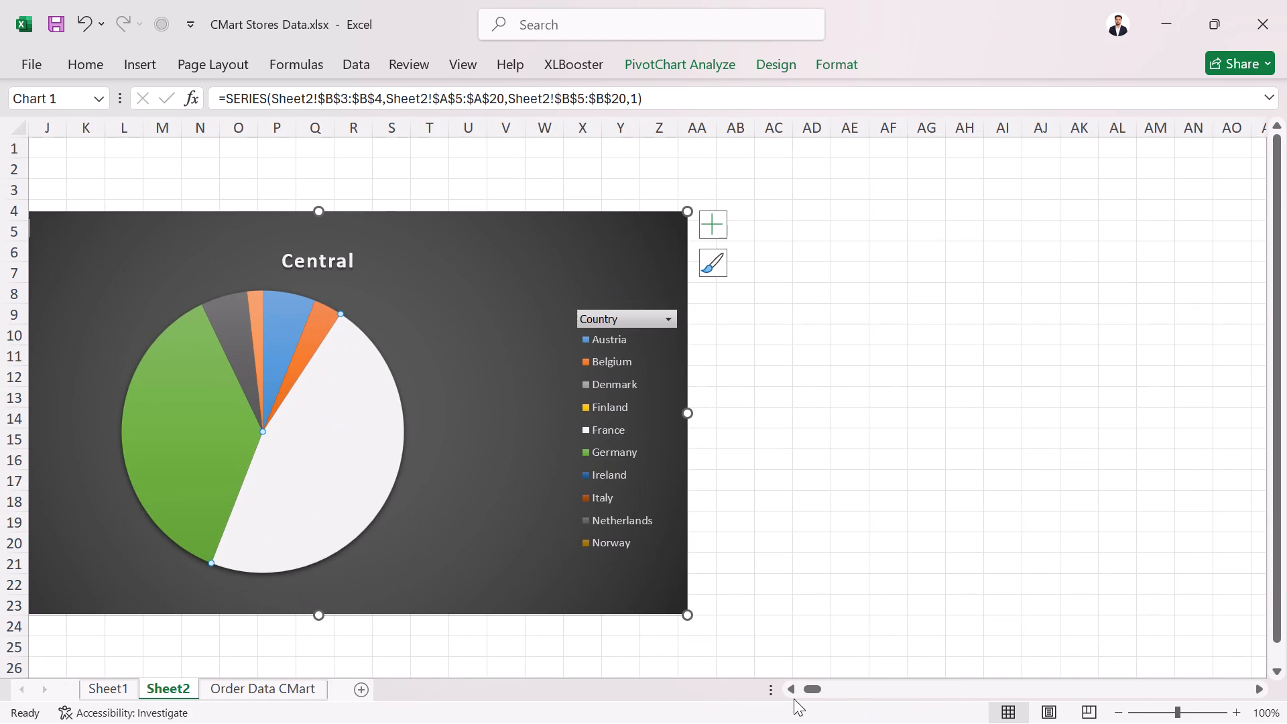
drag(810, 689, 671, 688)
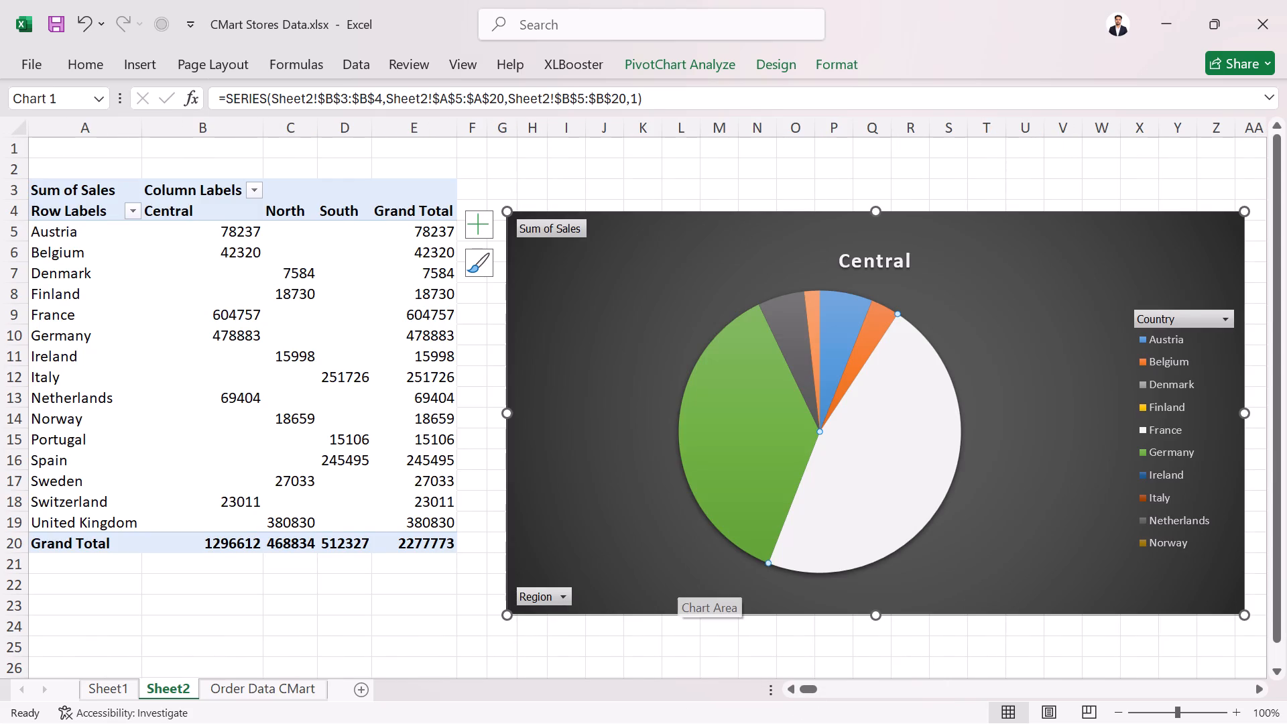
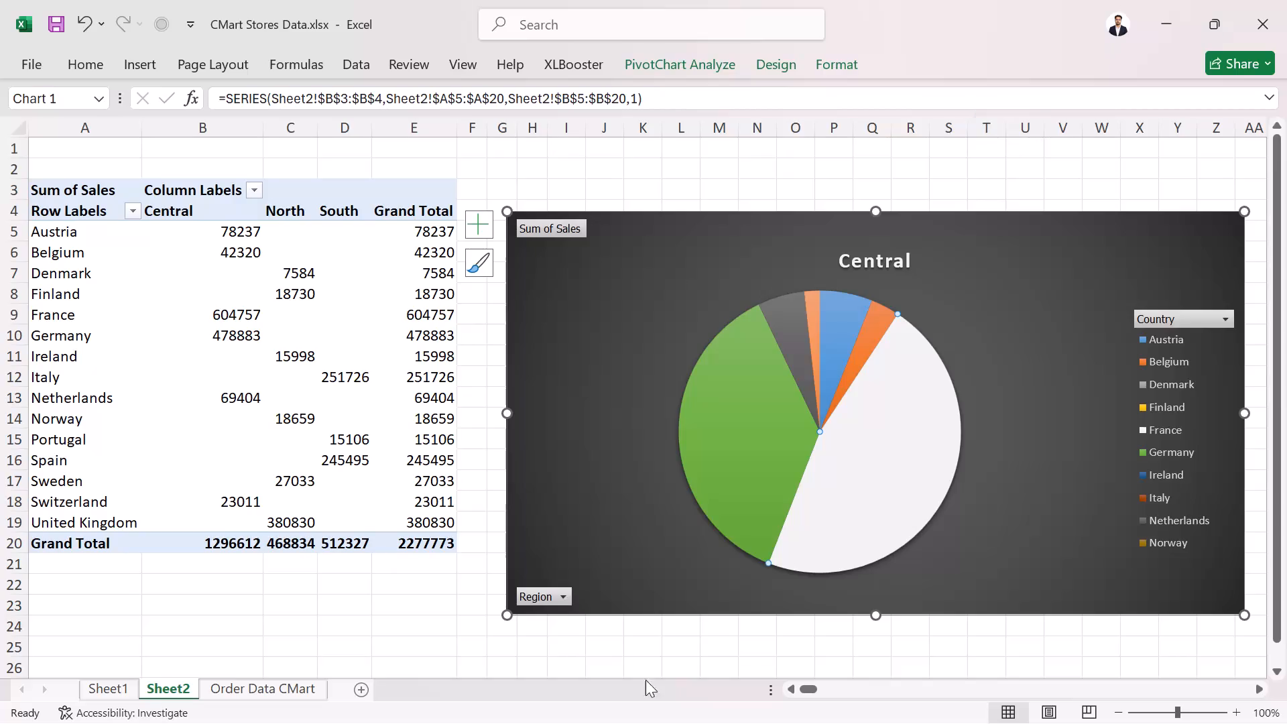
Create a pivot table on a new worksheet from the entire data range of the Order Data CMart sheet.
click(227, 692)
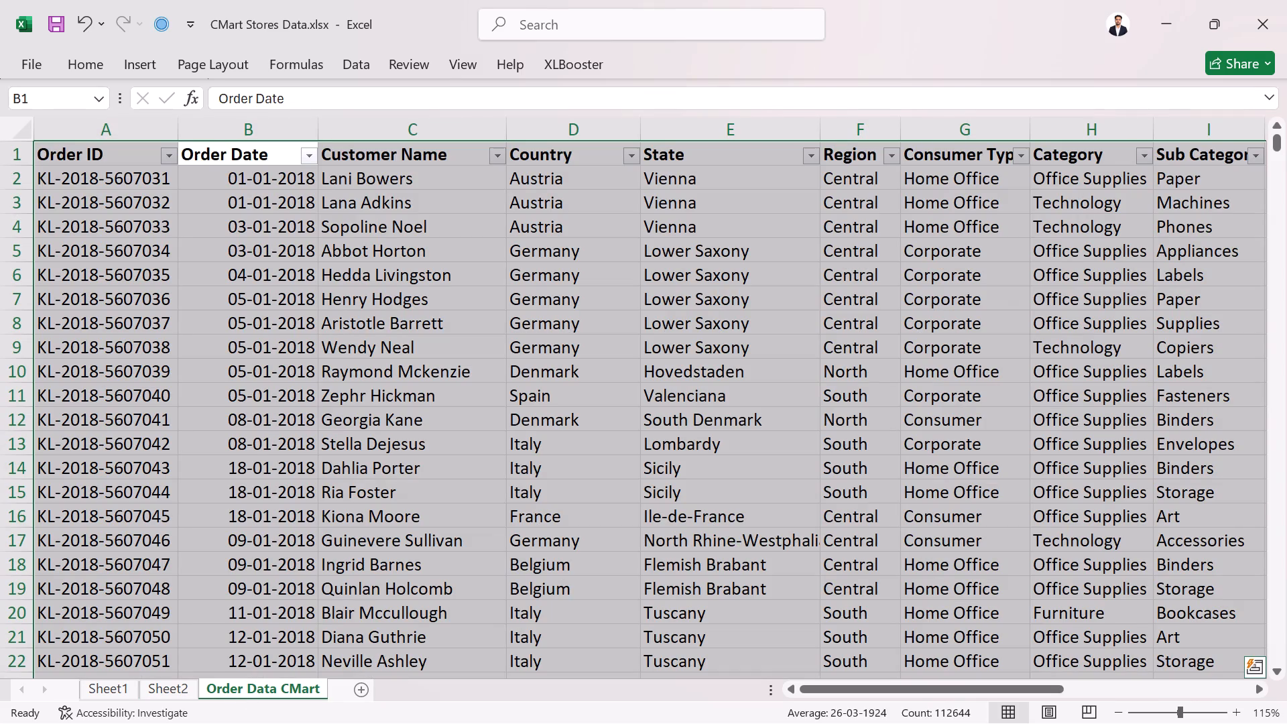
scroll(292, 593, up, 4)
click(142, 151)
key(ctrl+a)
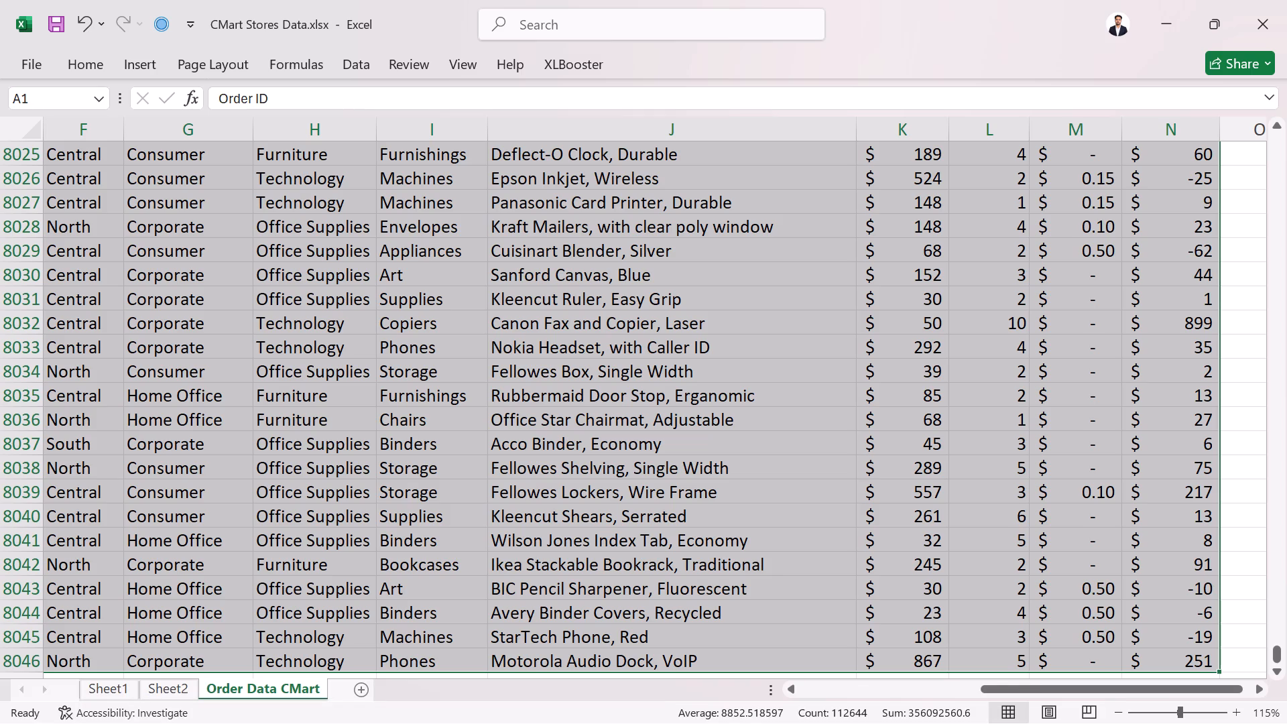
click(126, 50)
click(44, 121)
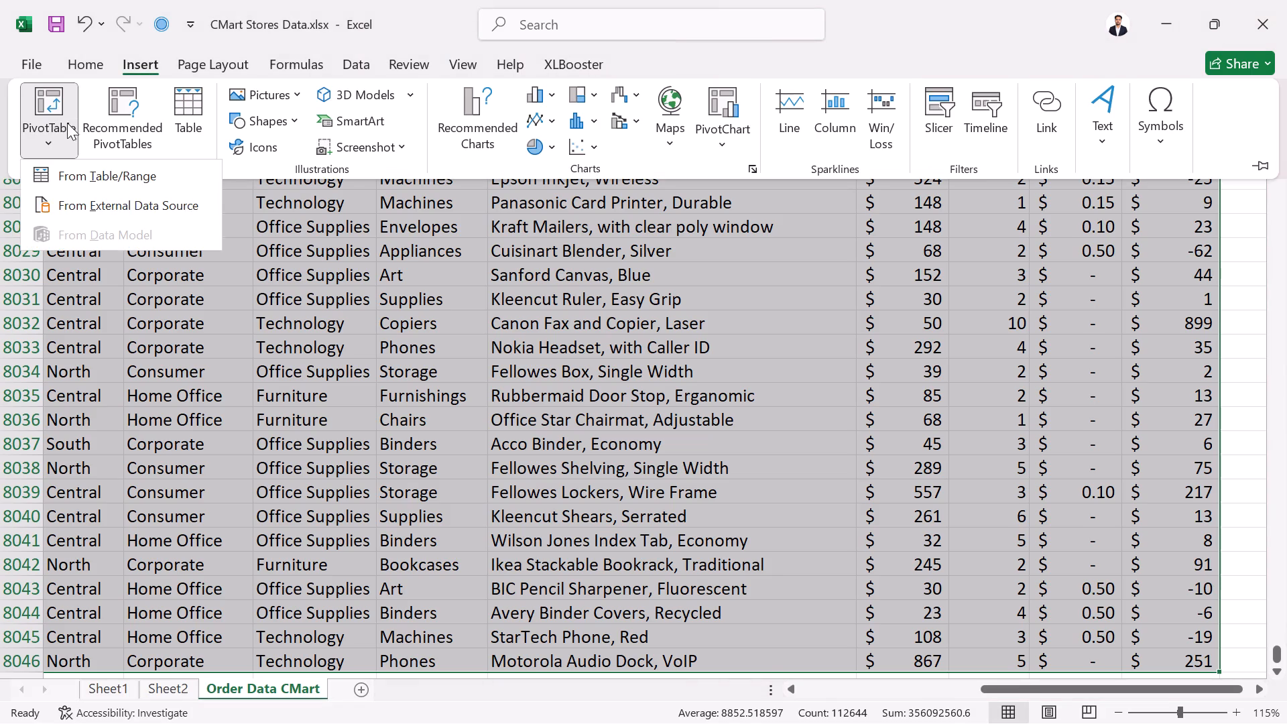
click(60, 123)
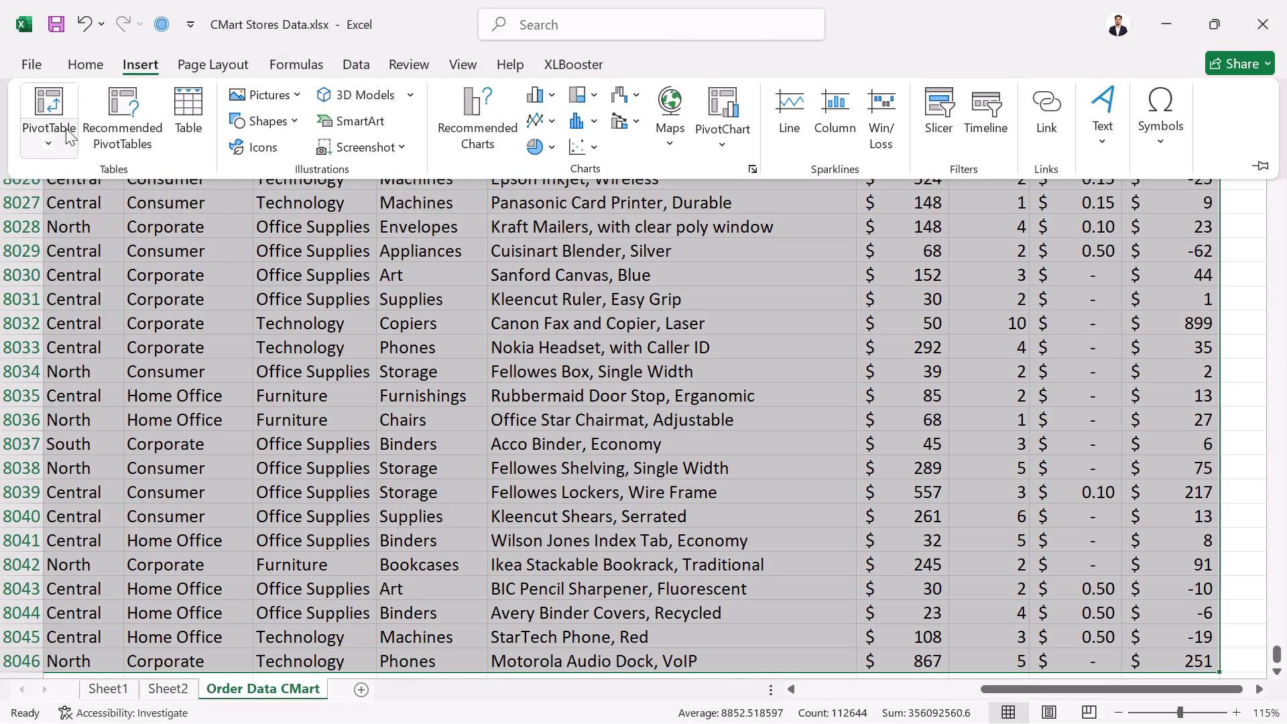
click(51, 107)
click(739, 540)
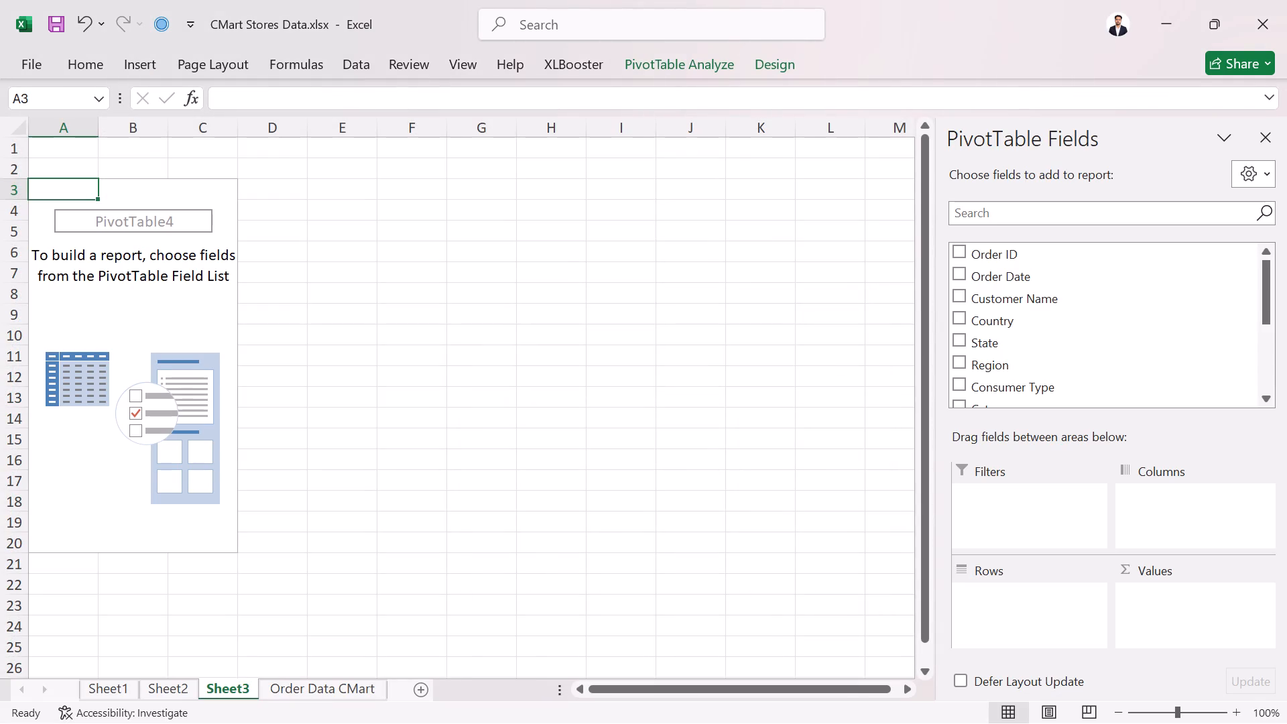
Add State to the rows and Sales to the values of the new pivot table, summarised as a sum.
drag(979, 339, 992, 520)
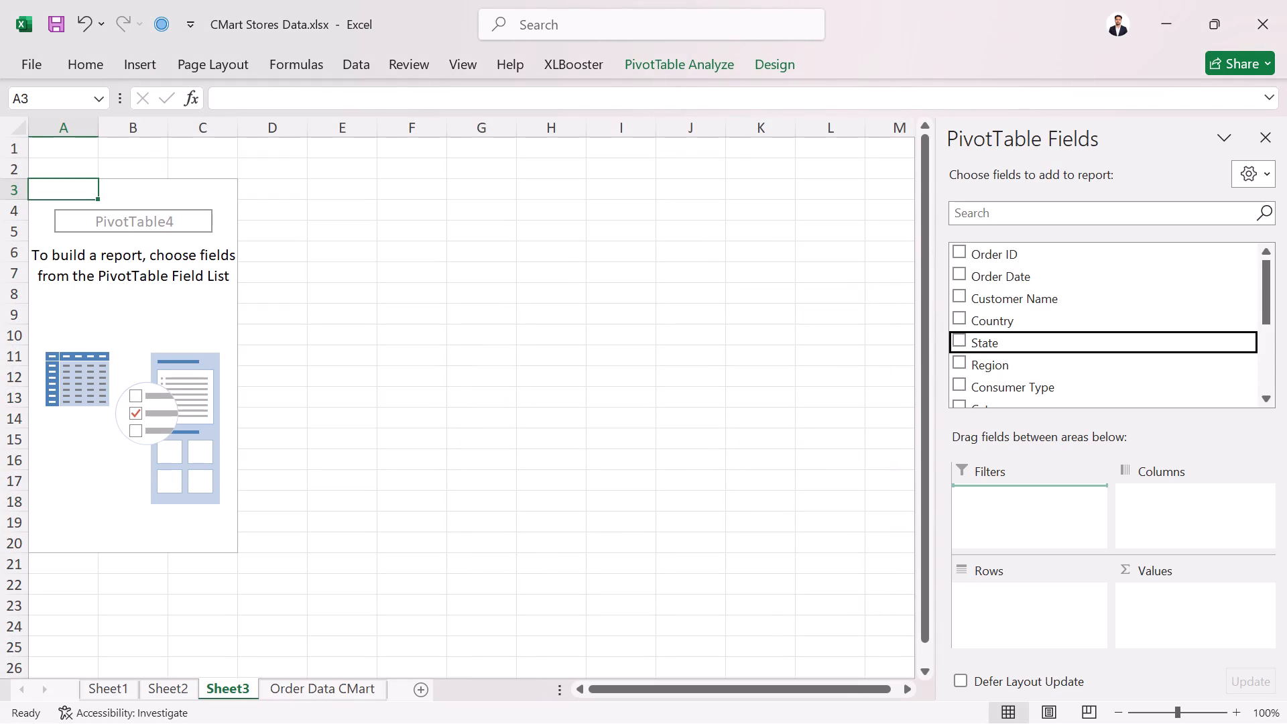
drag(992, 520, 1009, 604)
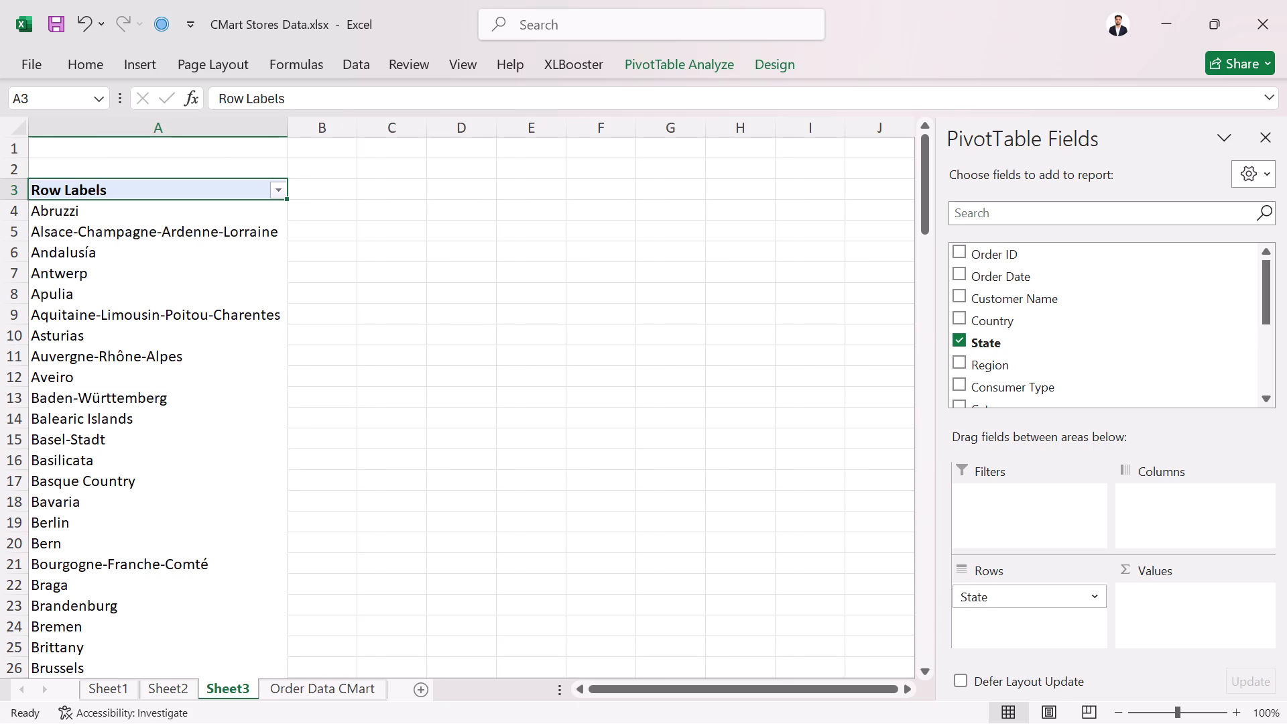
scroll(167, 545, down, 5)
scroll(167, 545, up, 1)
scroll(167, 544, down, 2)
scroll(167, 544, up, 5)
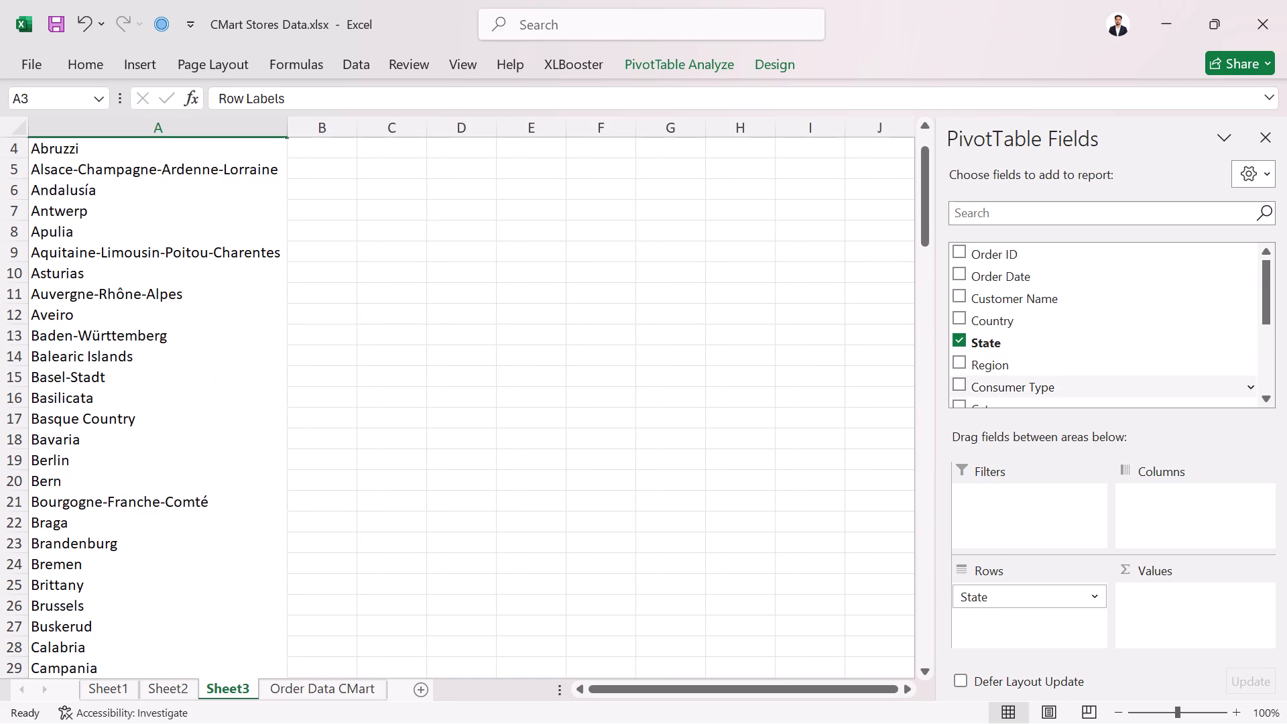
scroll(987, 366, down, 6)
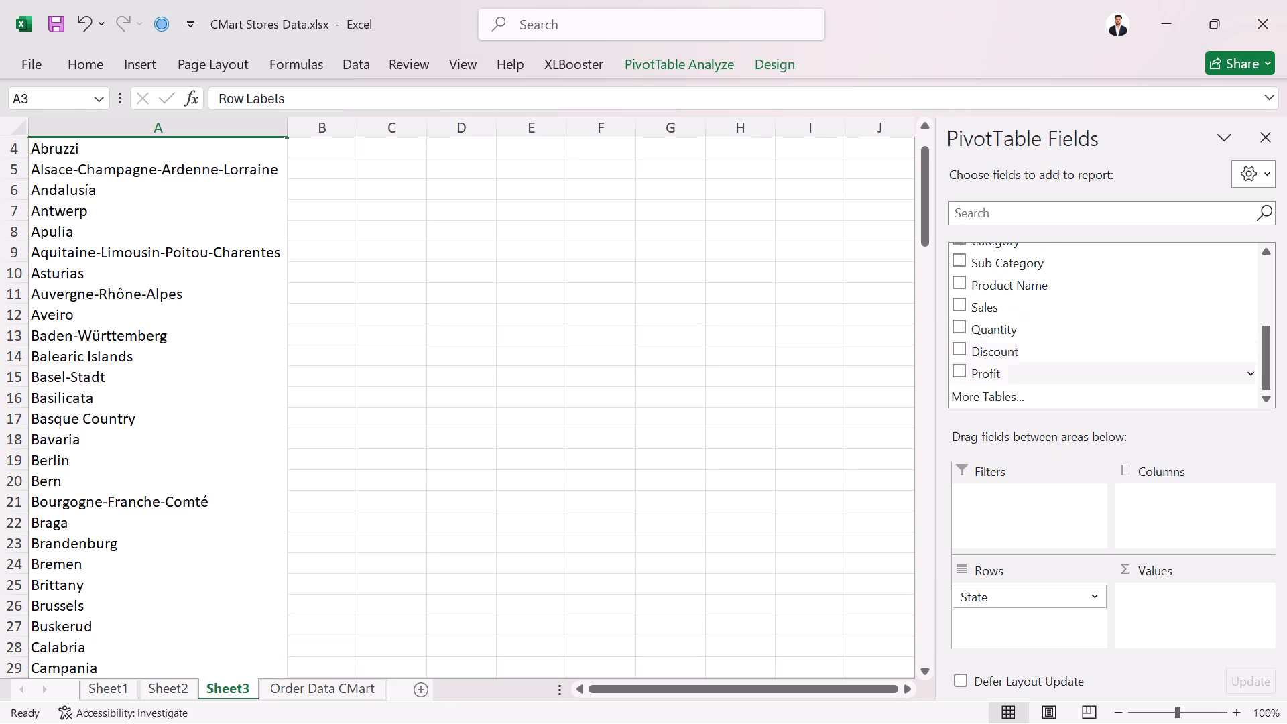
drag(995, 313, 1171, 611)
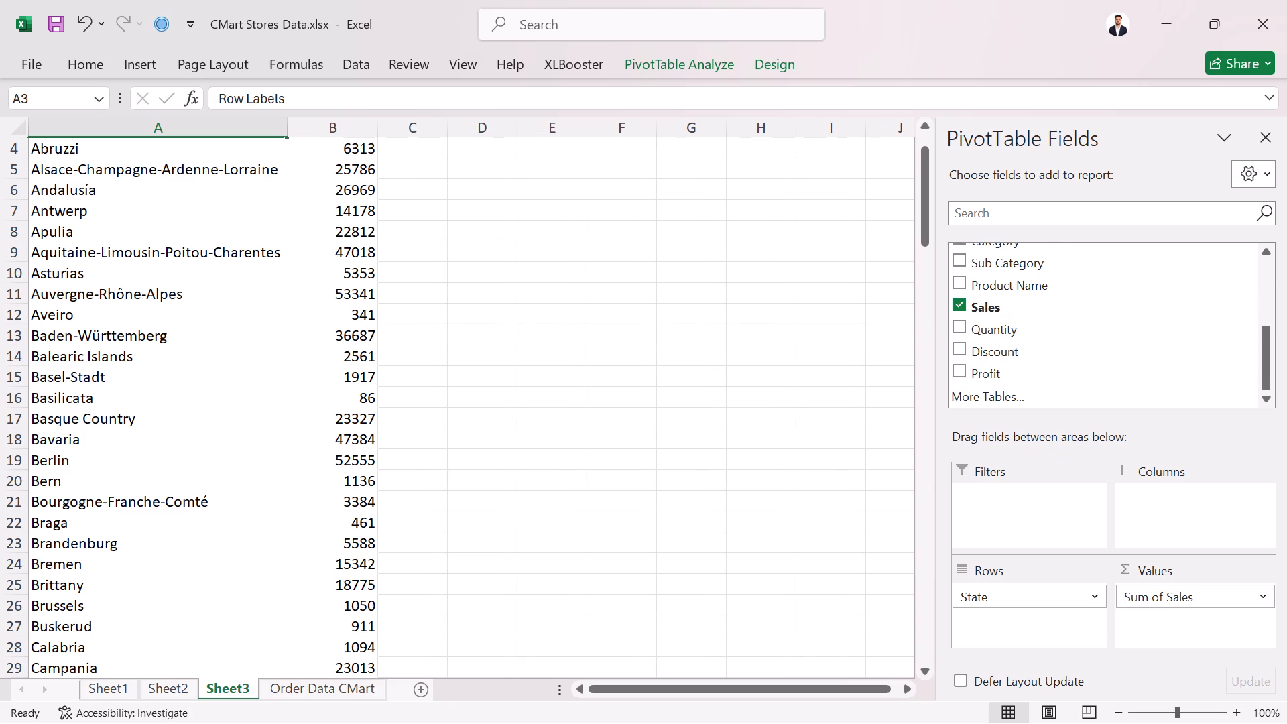
Review the sales by state list down to the grand total and return to the top of the sheet.
scroll(181, 560, down, 3)
scroll(181, 560, up, 1)
scroll(181, 560, down, 1)
scroll(343, 586, down, 2)
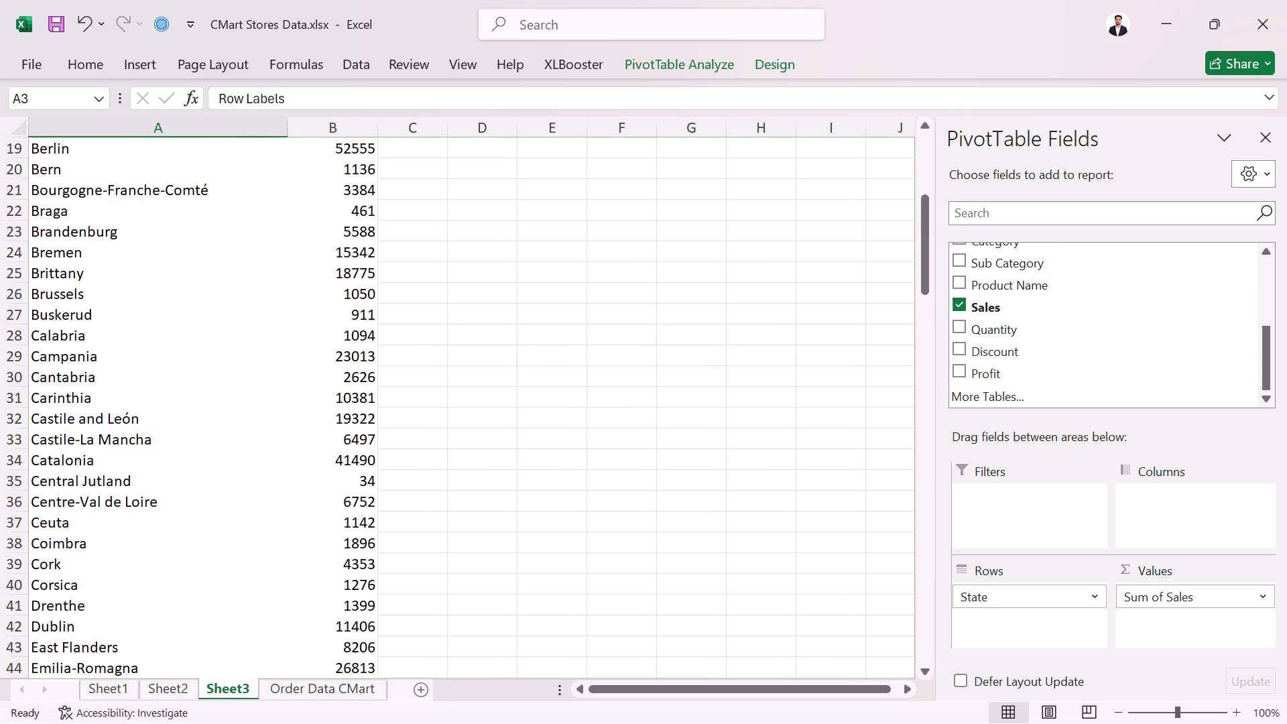
scroll(343, 590, down, 1)
scroll(343, 590, up, 1)
scroll(343, 590, down, 1)
drag(925, 308, 890, 705)
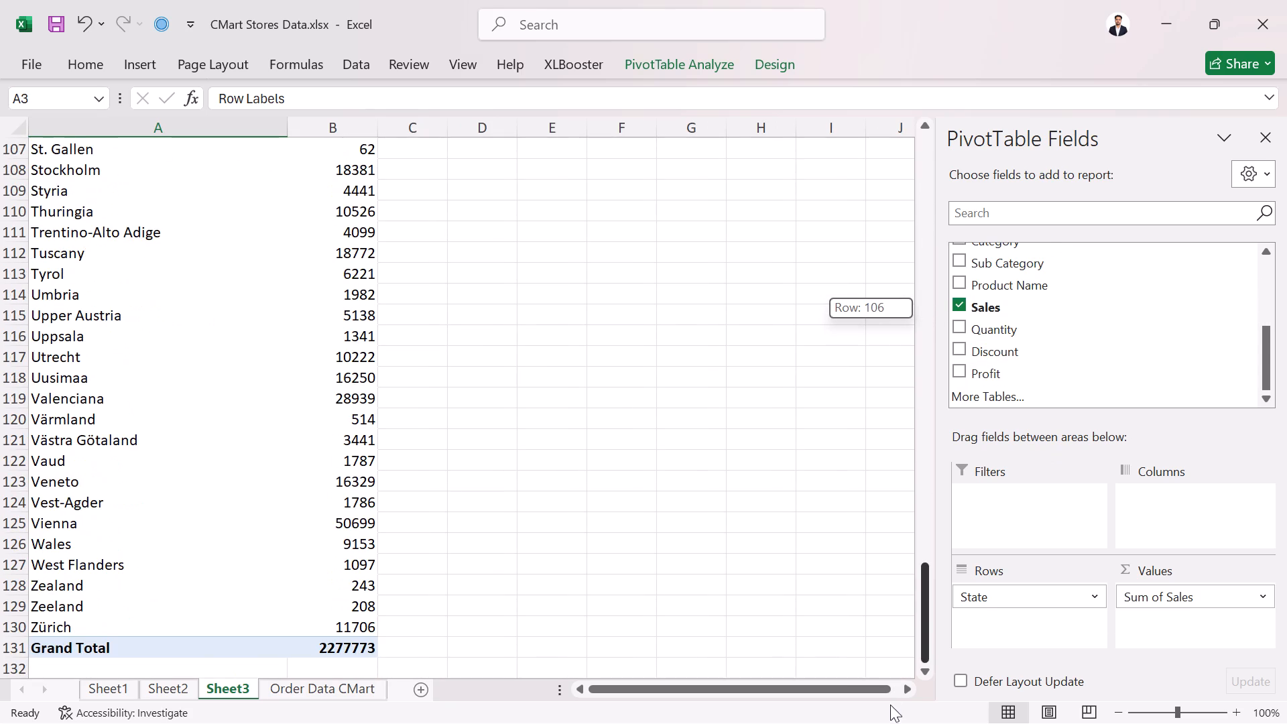
drag(890, 705, 973, 202)
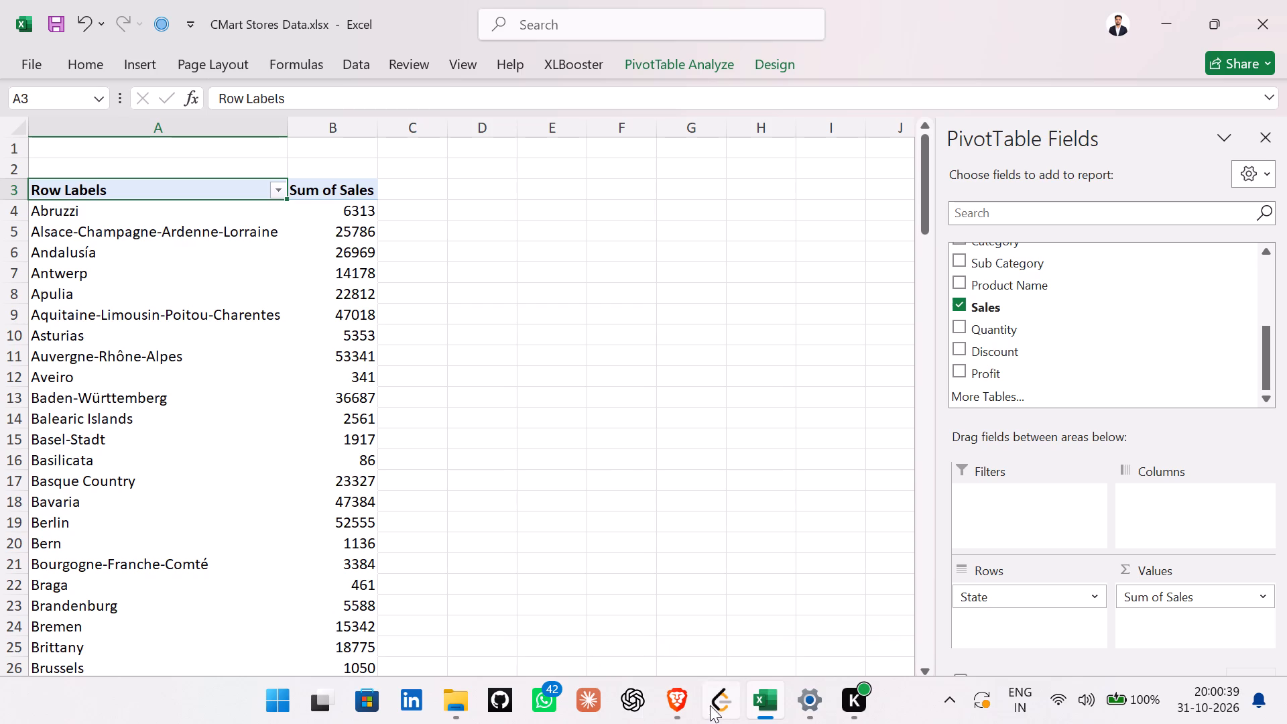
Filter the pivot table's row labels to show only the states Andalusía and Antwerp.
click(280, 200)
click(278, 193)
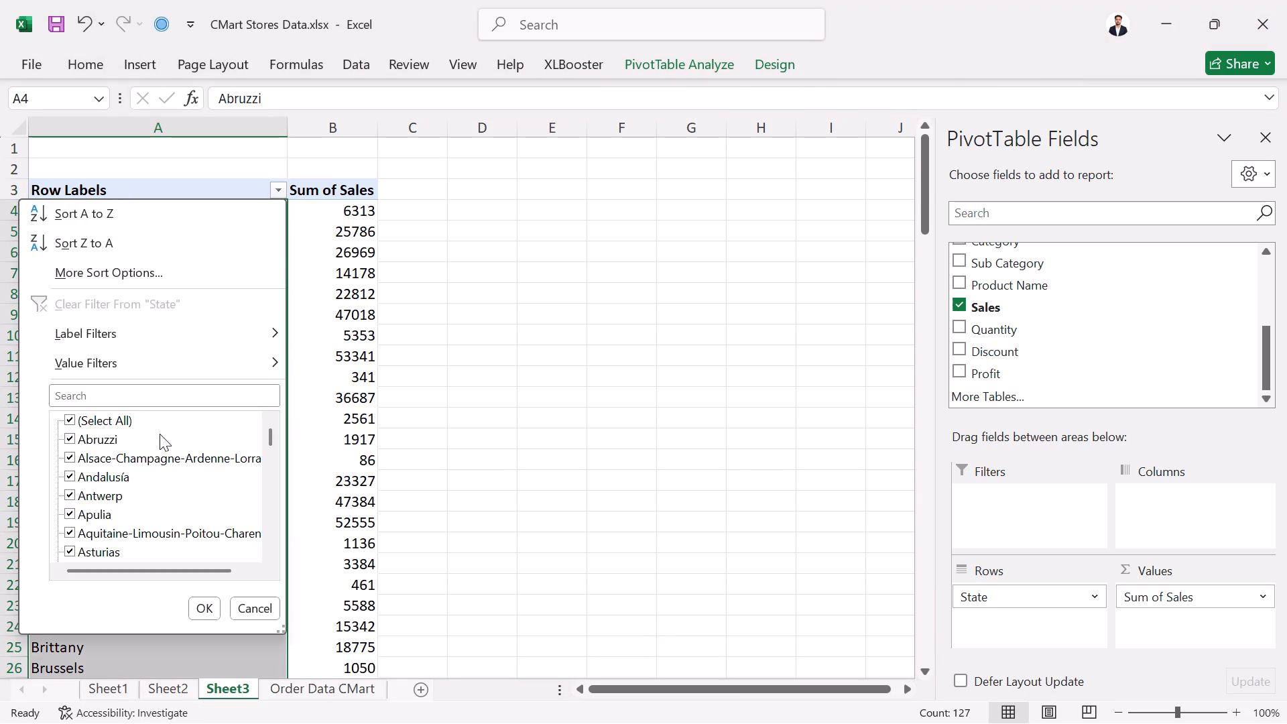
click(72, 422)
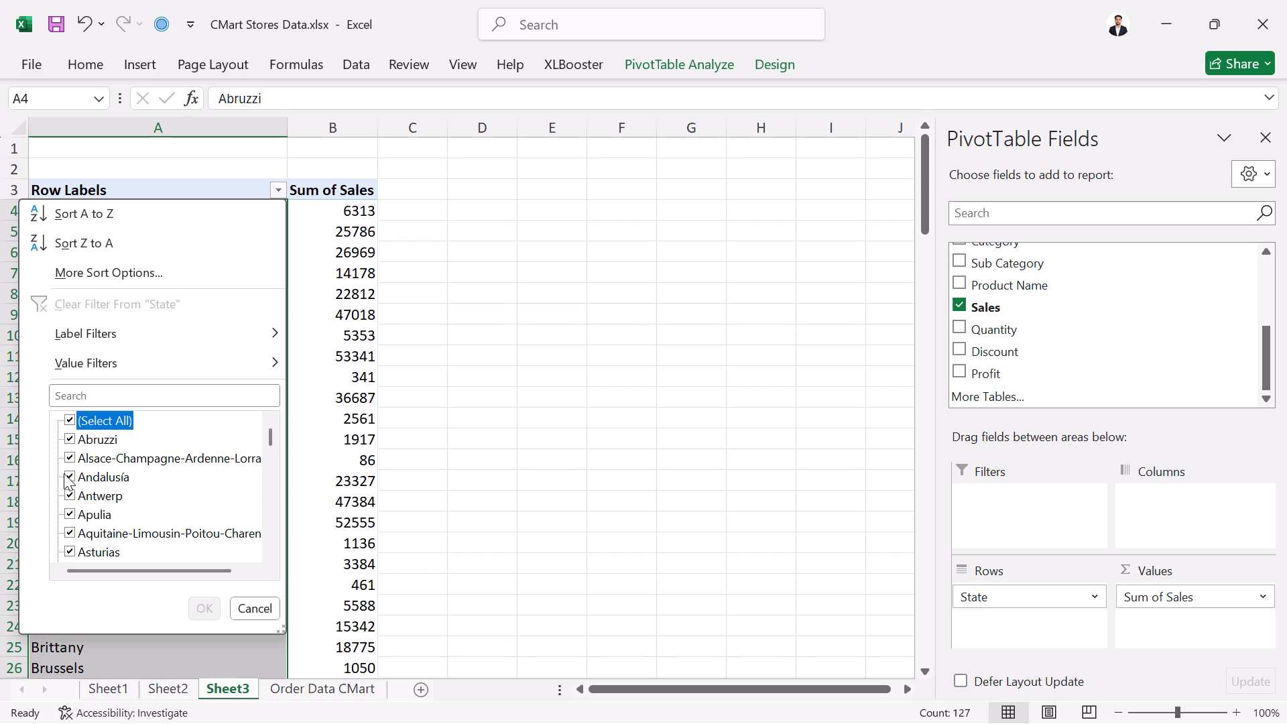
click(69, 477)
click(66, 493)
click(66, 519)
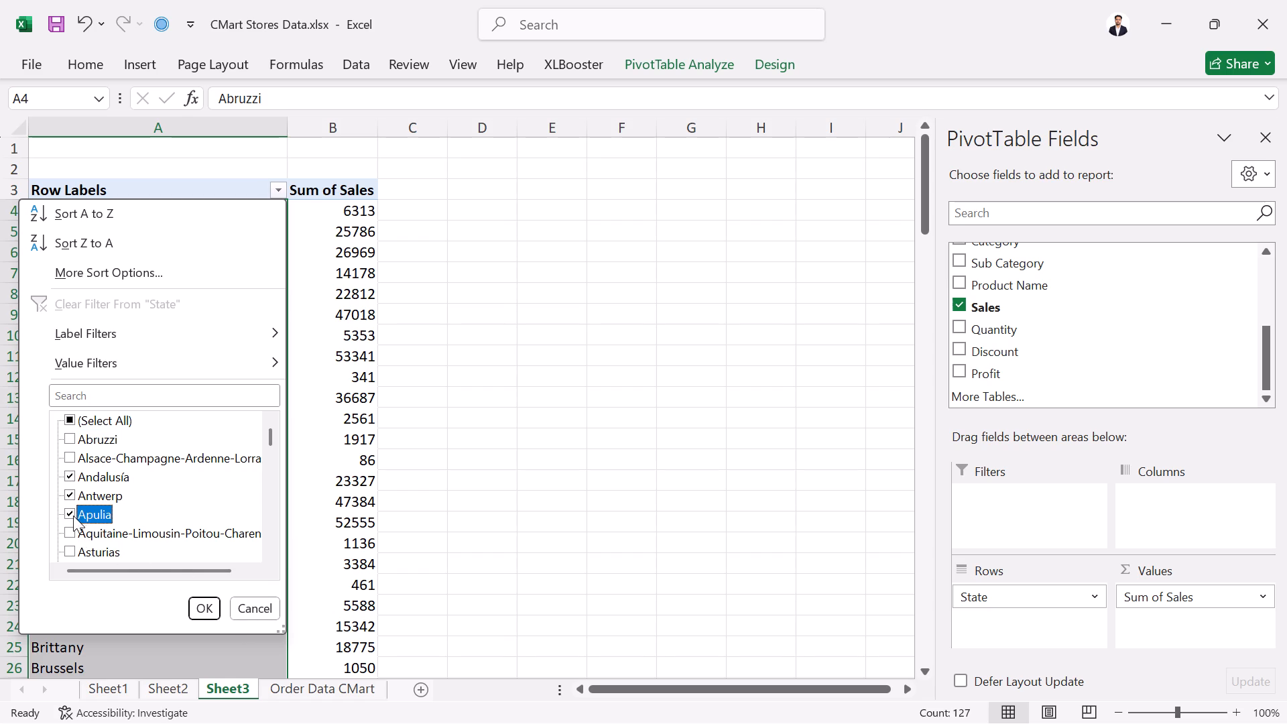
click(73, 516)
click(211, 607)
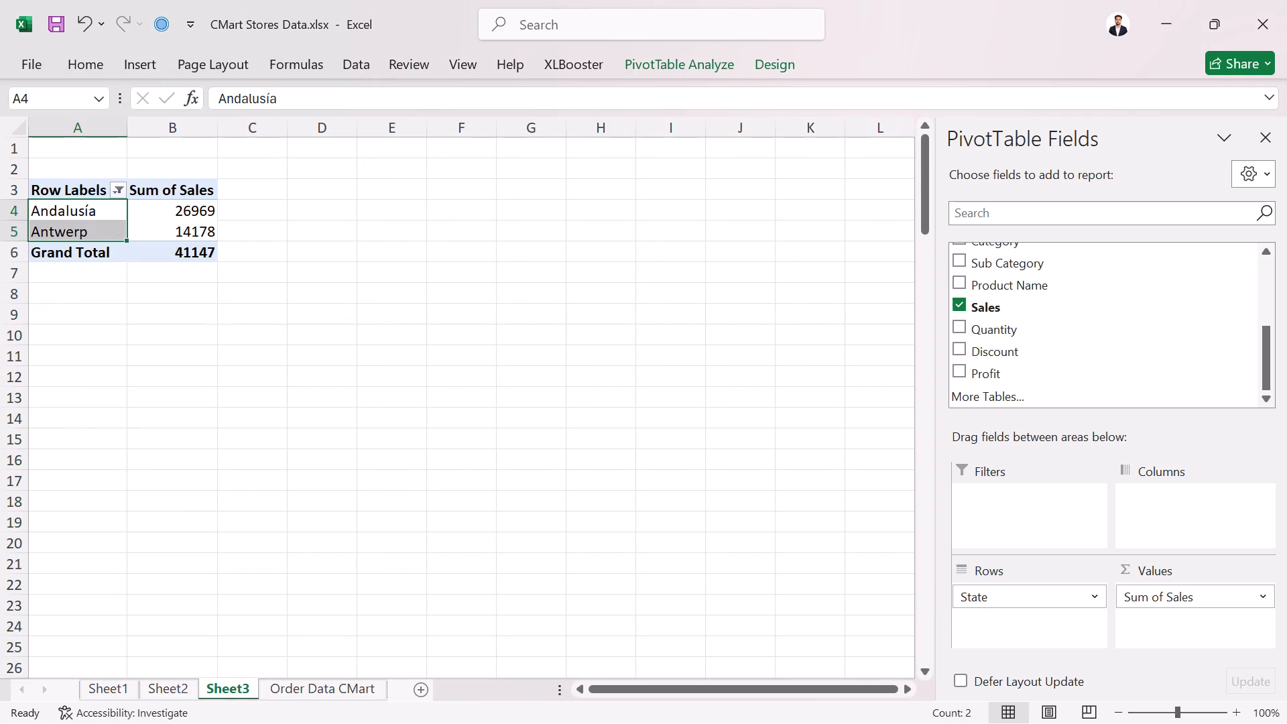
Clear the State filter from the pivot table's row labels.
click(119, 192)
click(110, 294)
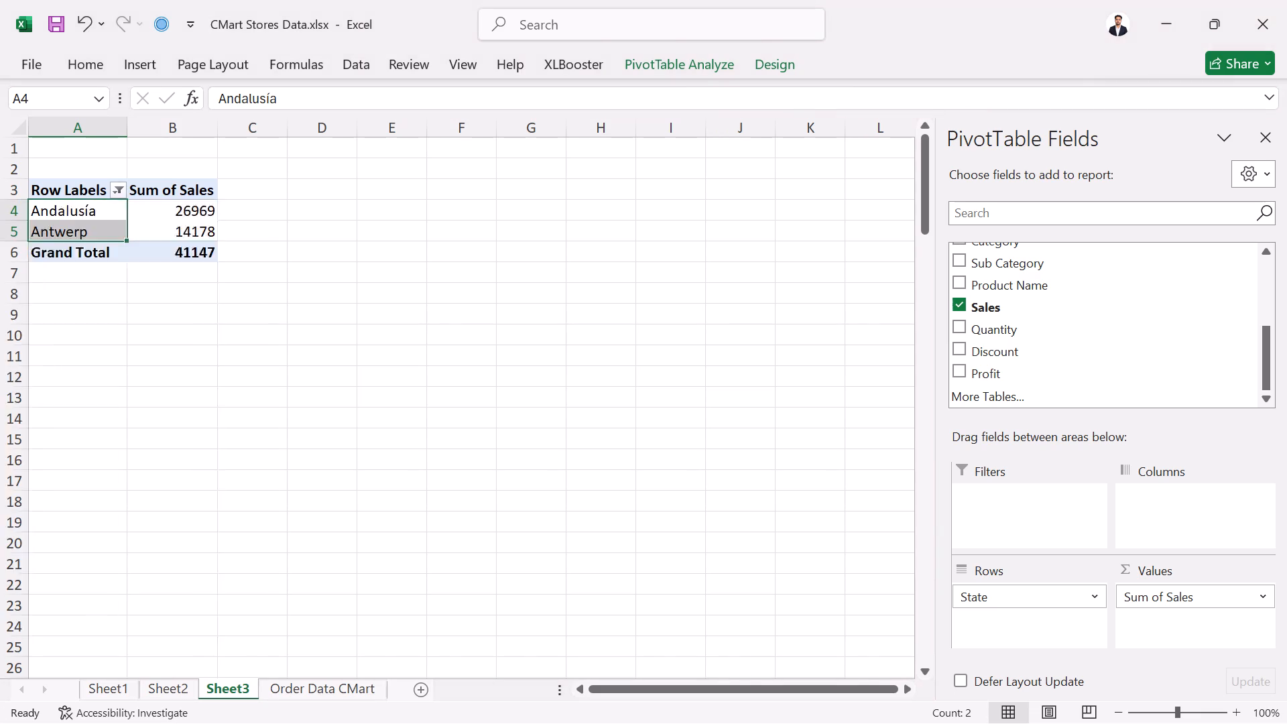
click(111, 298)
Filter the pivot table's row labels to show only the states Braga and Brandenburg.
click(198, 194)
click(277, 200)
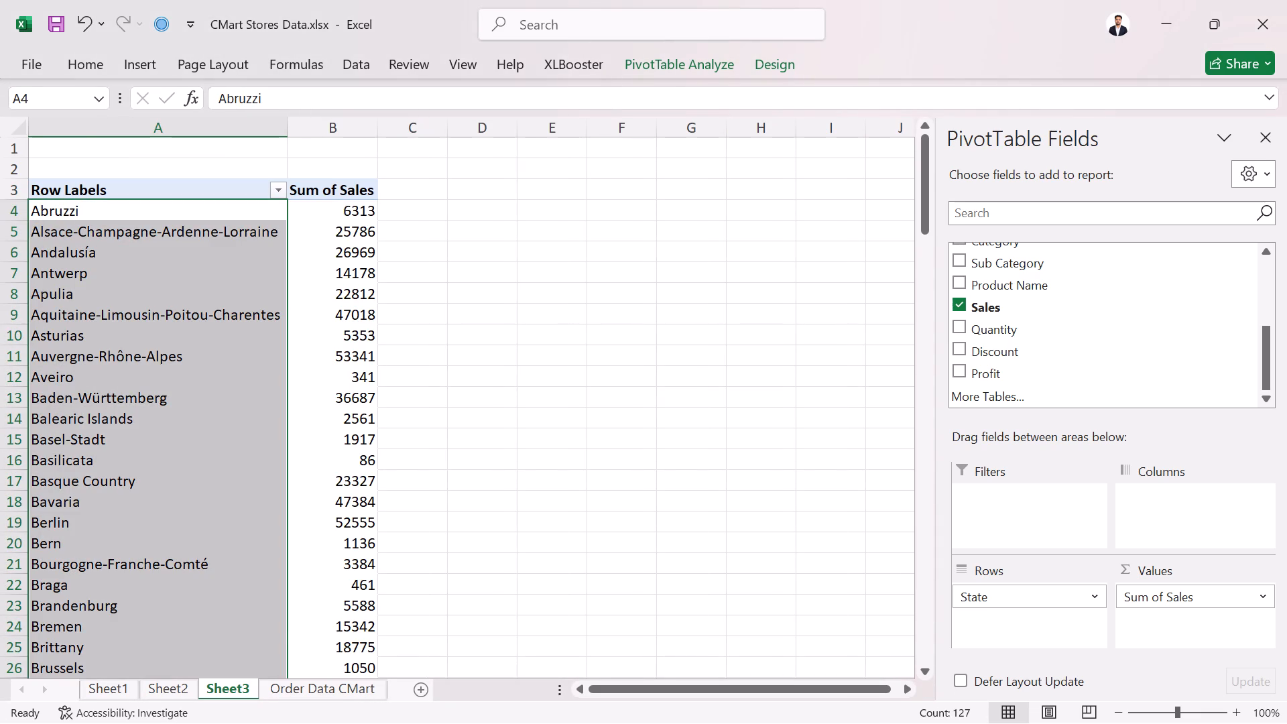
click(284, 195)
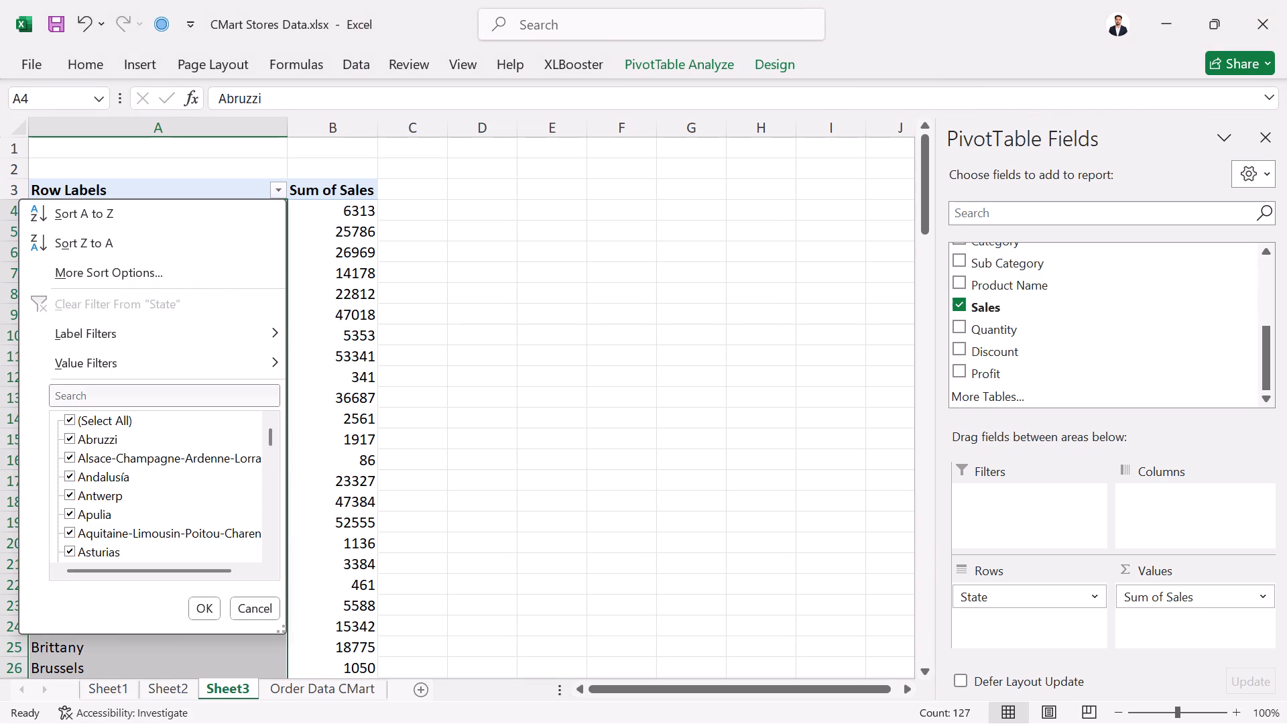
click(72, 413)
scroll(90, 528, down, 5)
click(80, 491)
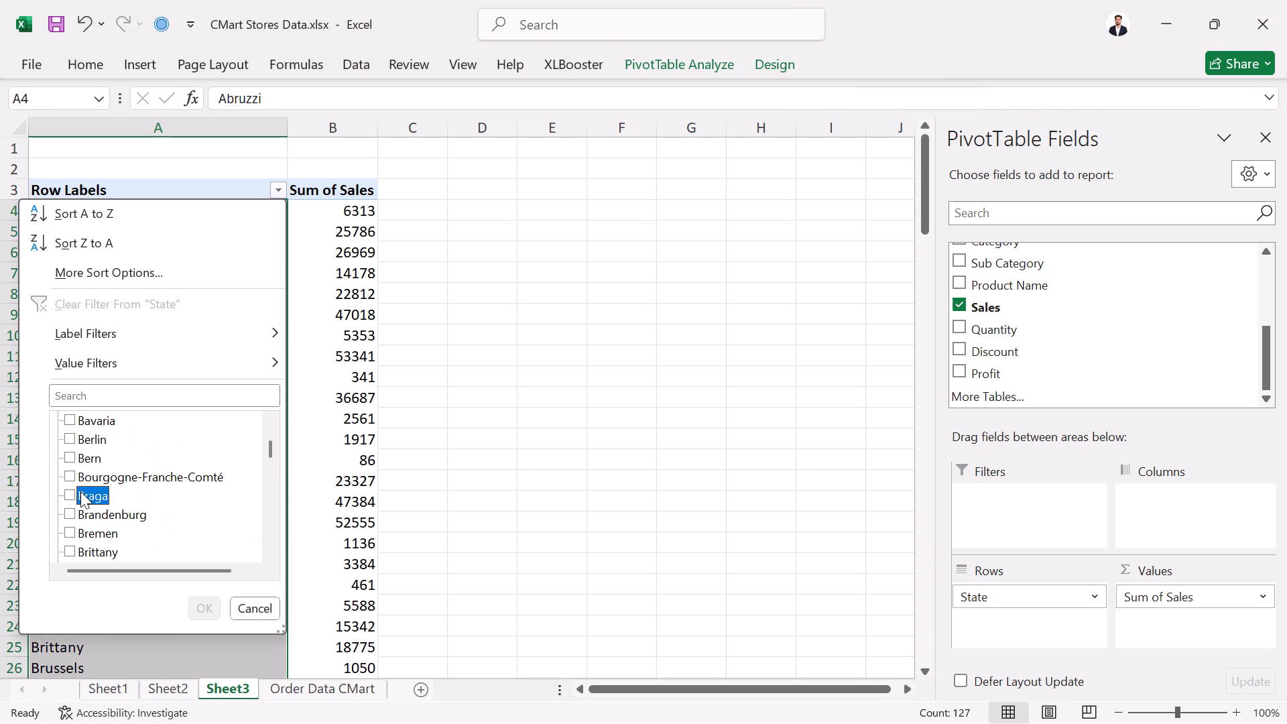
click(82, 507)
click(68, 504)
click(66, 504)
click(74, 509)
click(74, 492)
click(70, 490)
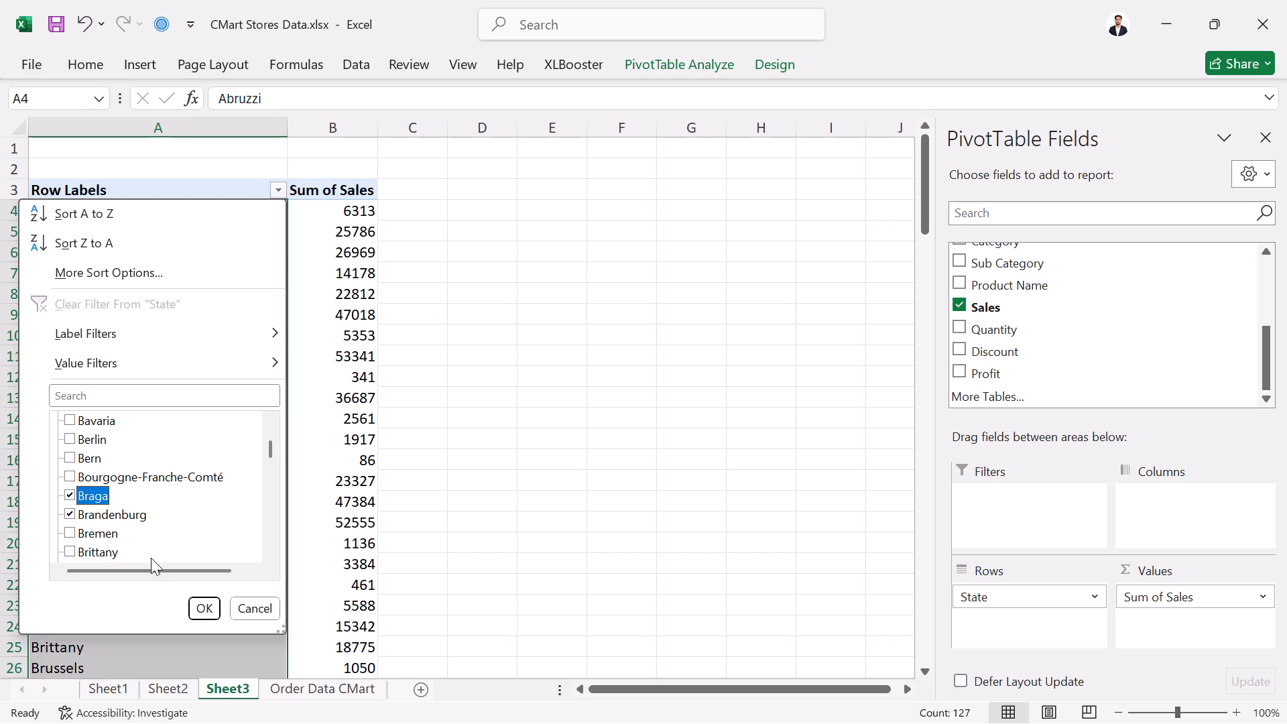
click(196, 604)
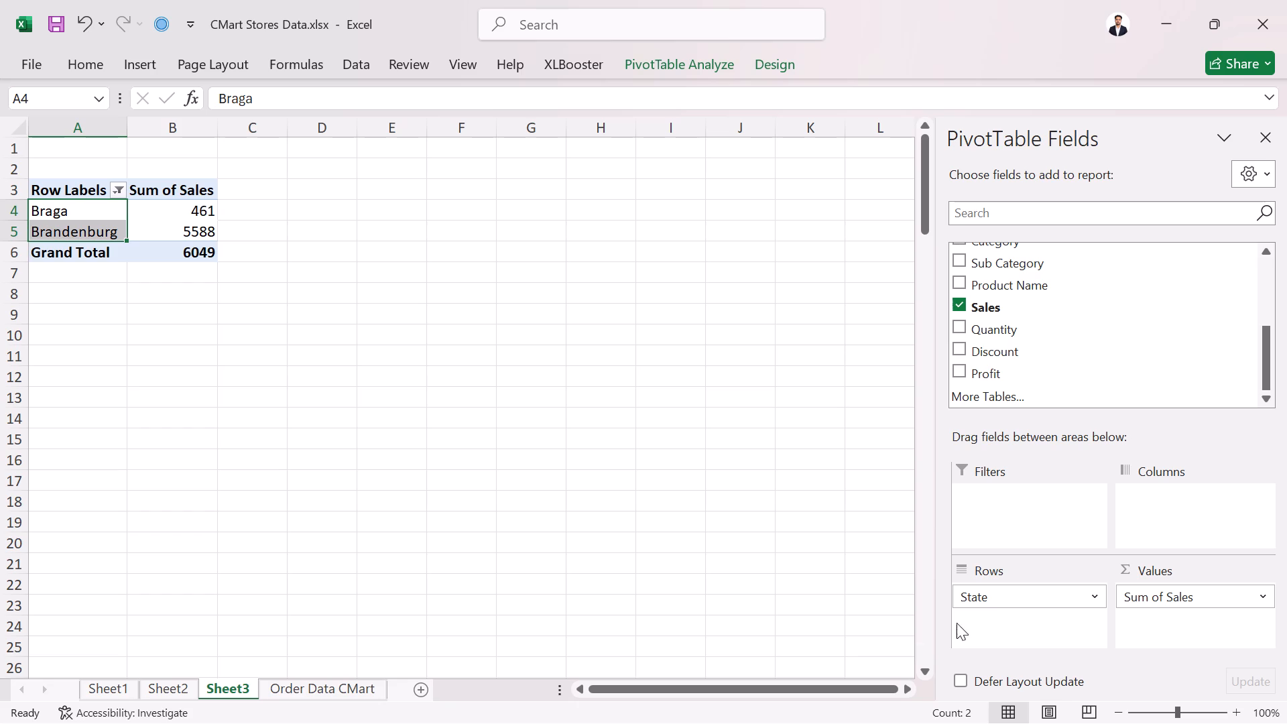
Replace the State field with Country in the pivot table's rows.
drag(987, 592, 993, 346)
scroll(987, 308, up, 1)
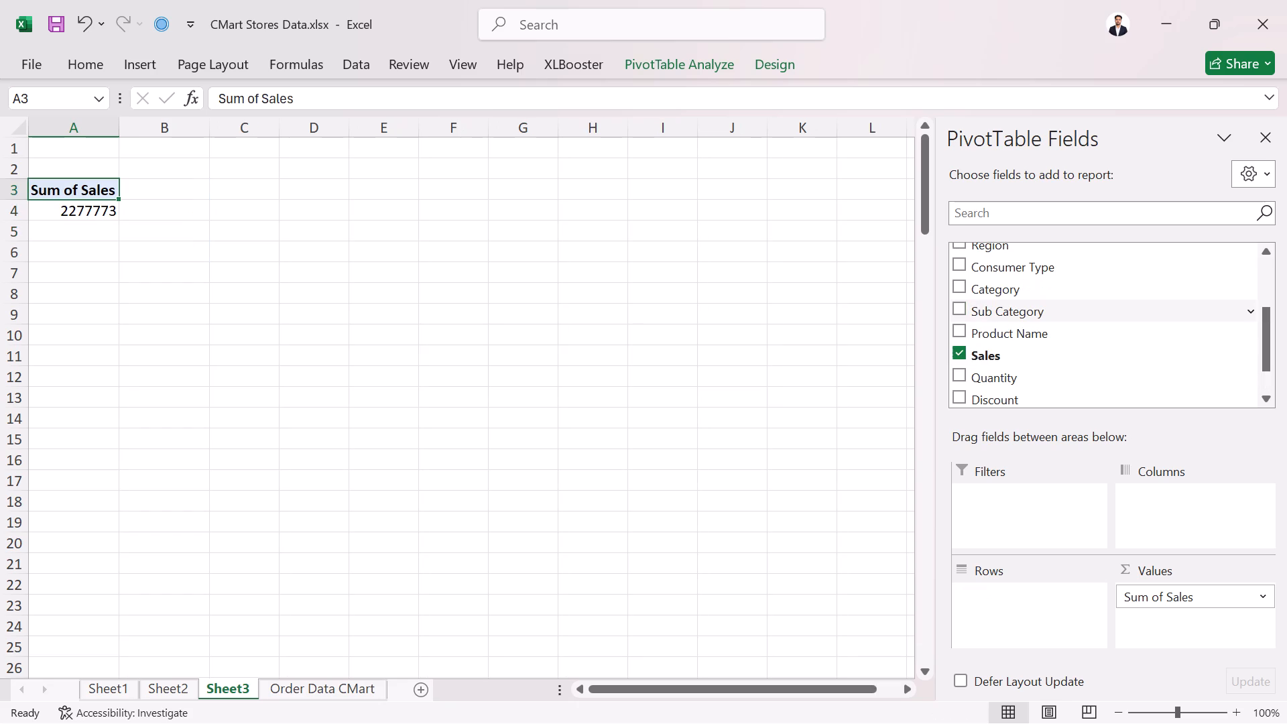
scroll(999, 273, up, 2)
drag(999, 302, 981, 501)
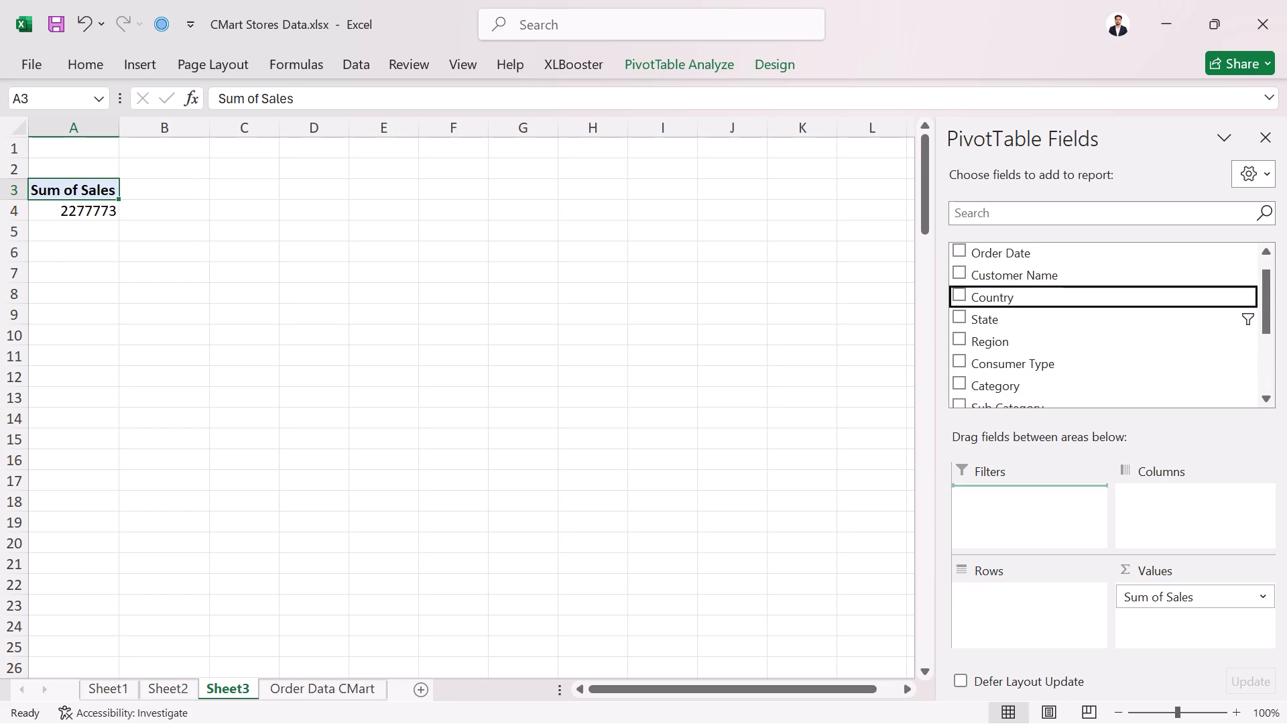
drag(981, 501, 999, 607)
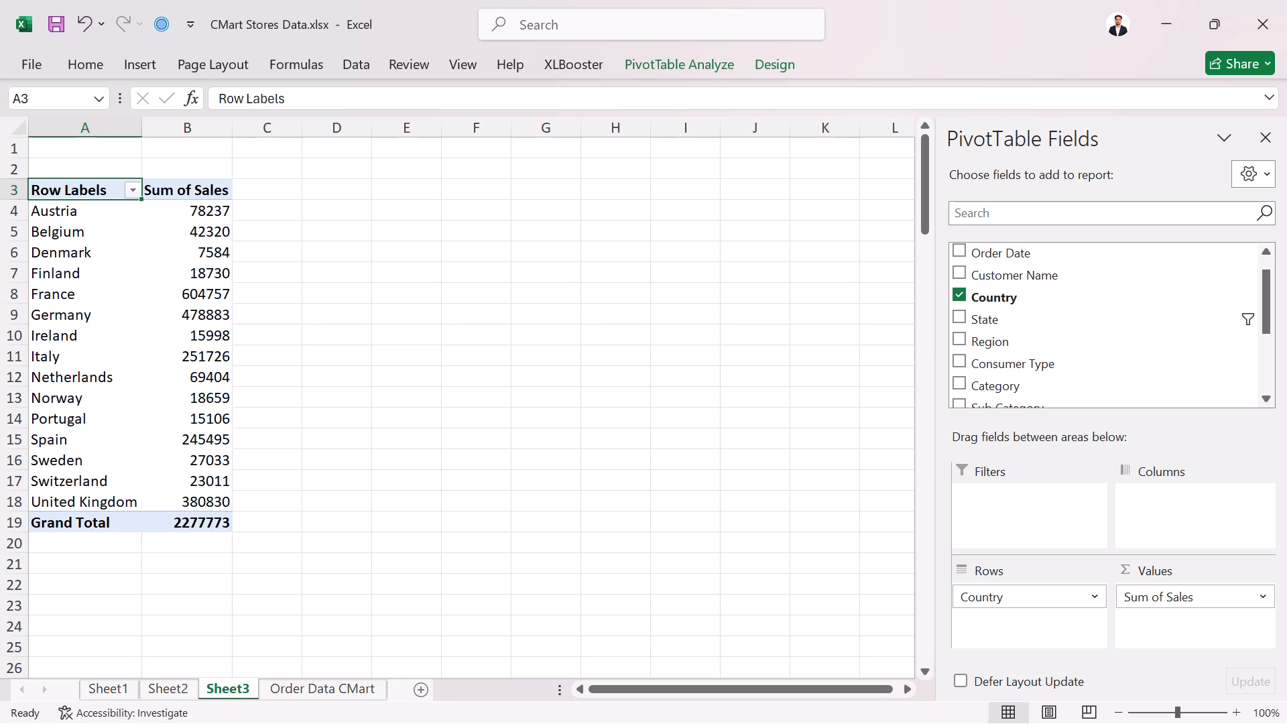
Insert a slicer for the Country field of the pivot table.
click(689, 64)
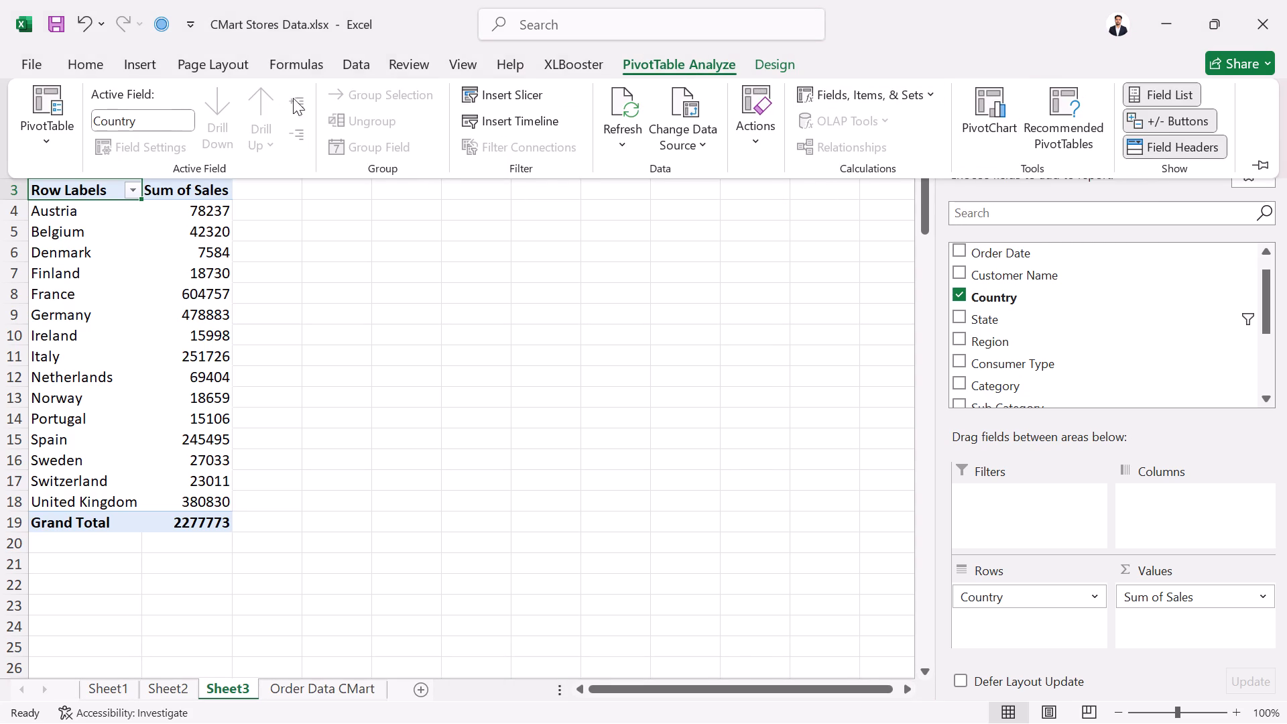
click(501, 92)
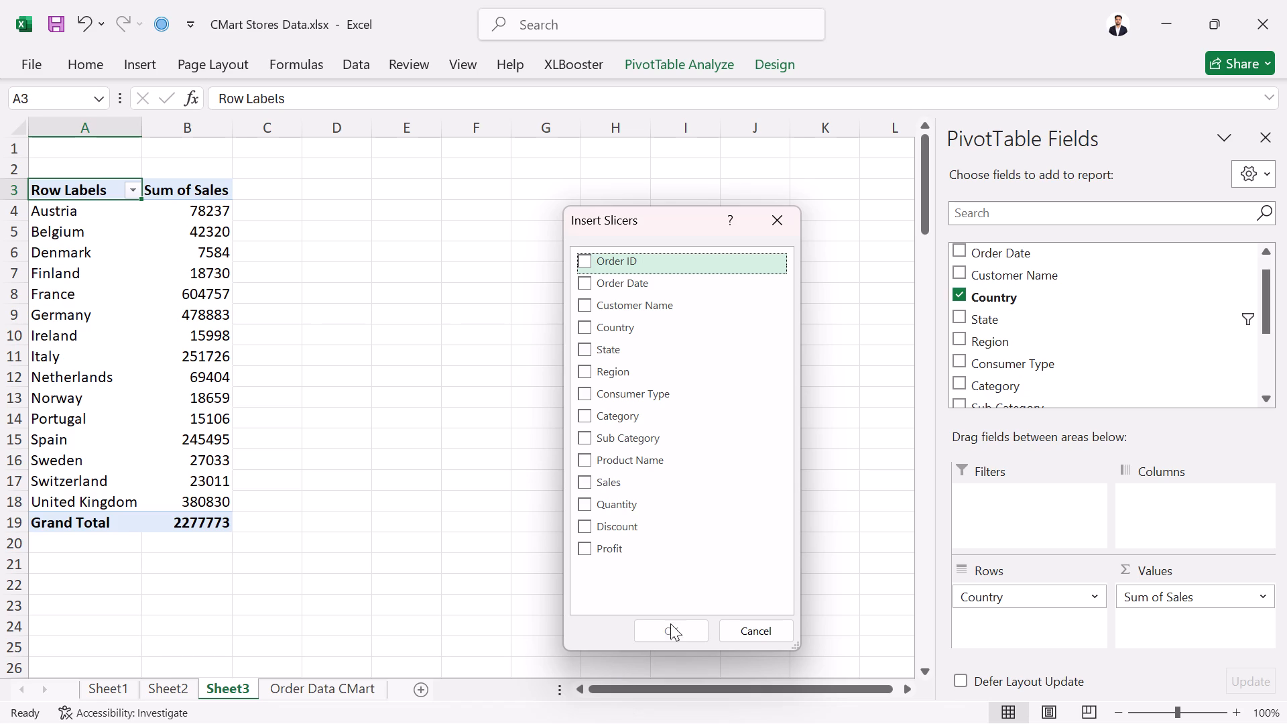
click(619, 323)
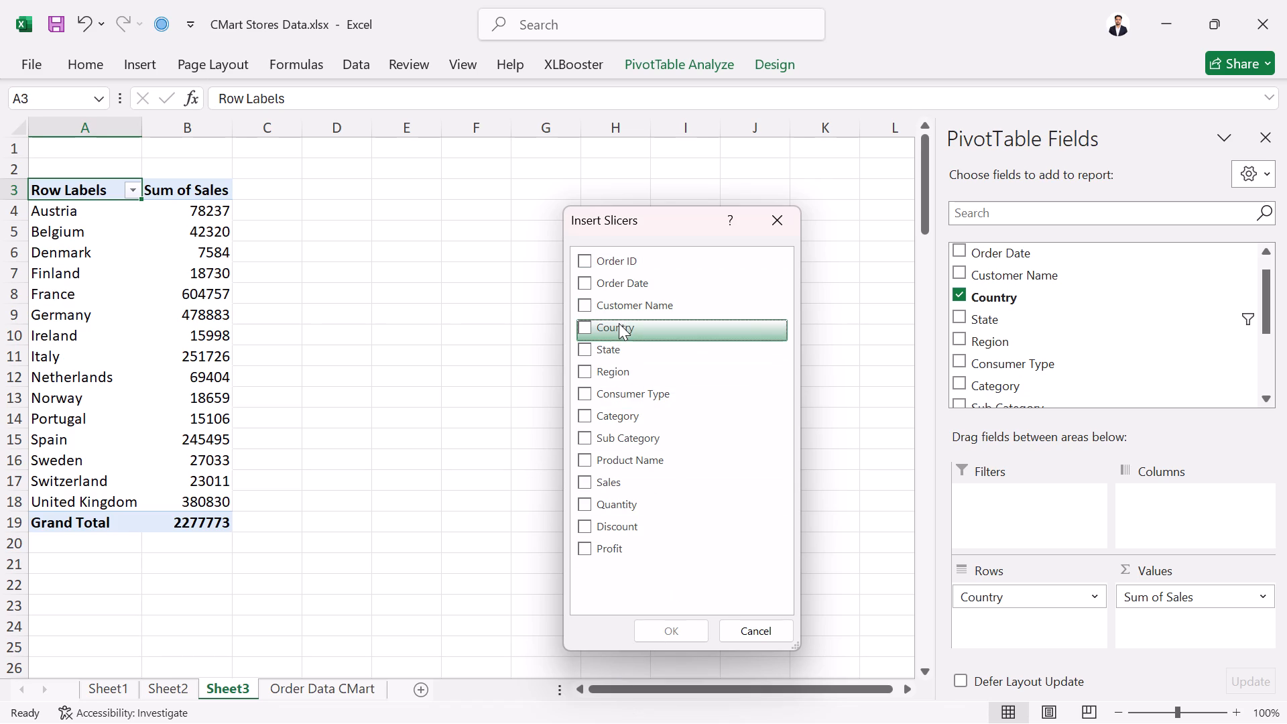
click(602, 330)
click(590, 330)
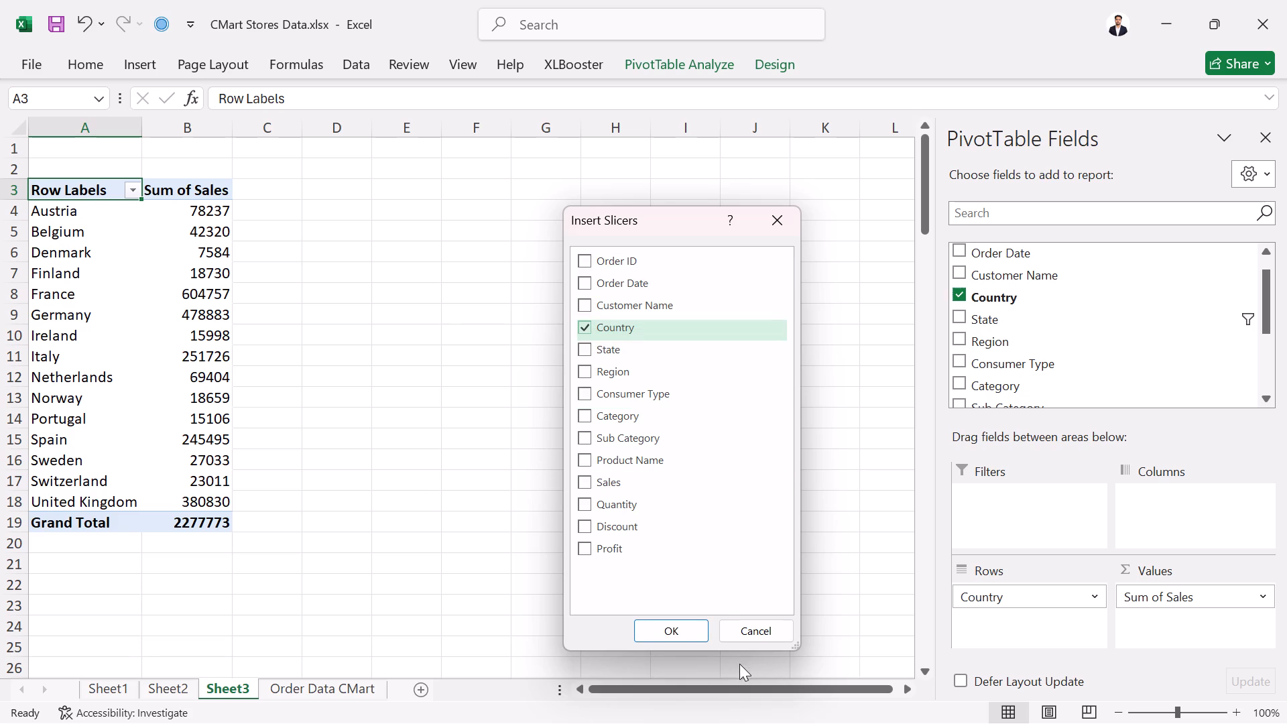
click(688, 636)
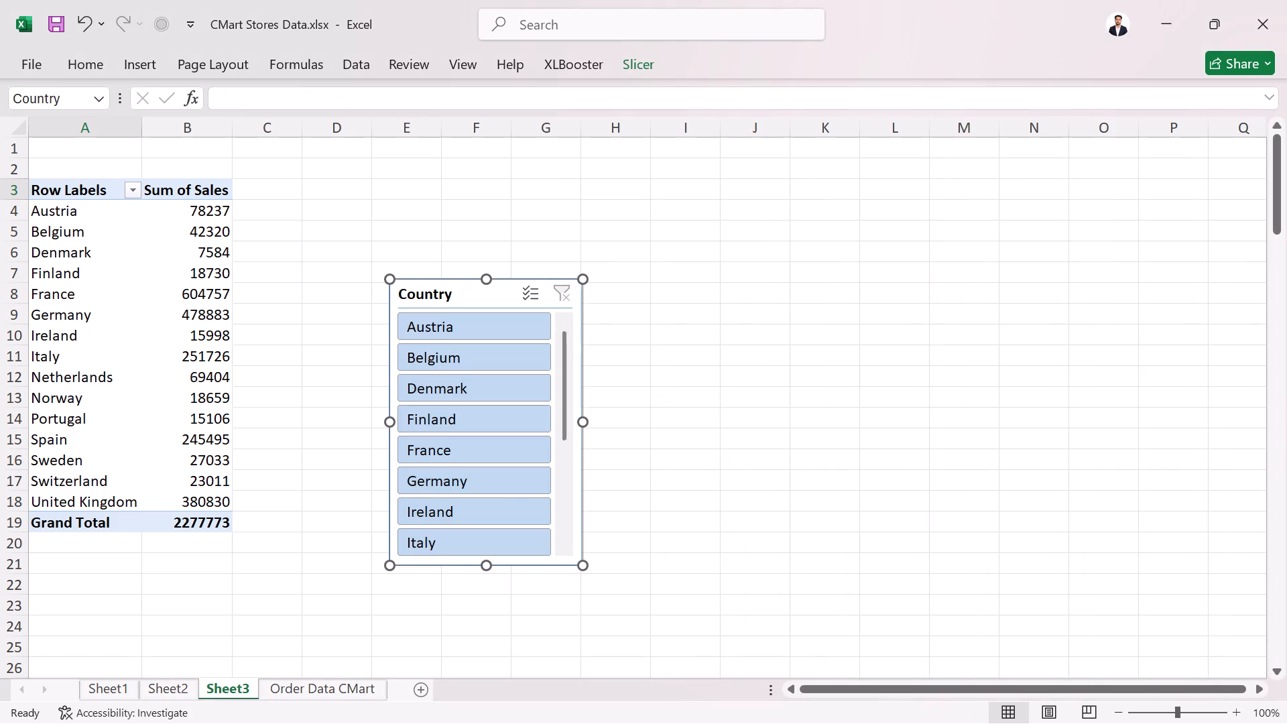
Move the Country slicer beside the pivot table, with its top edge near the row 3 header.
drag(485, 294, 458, 263)
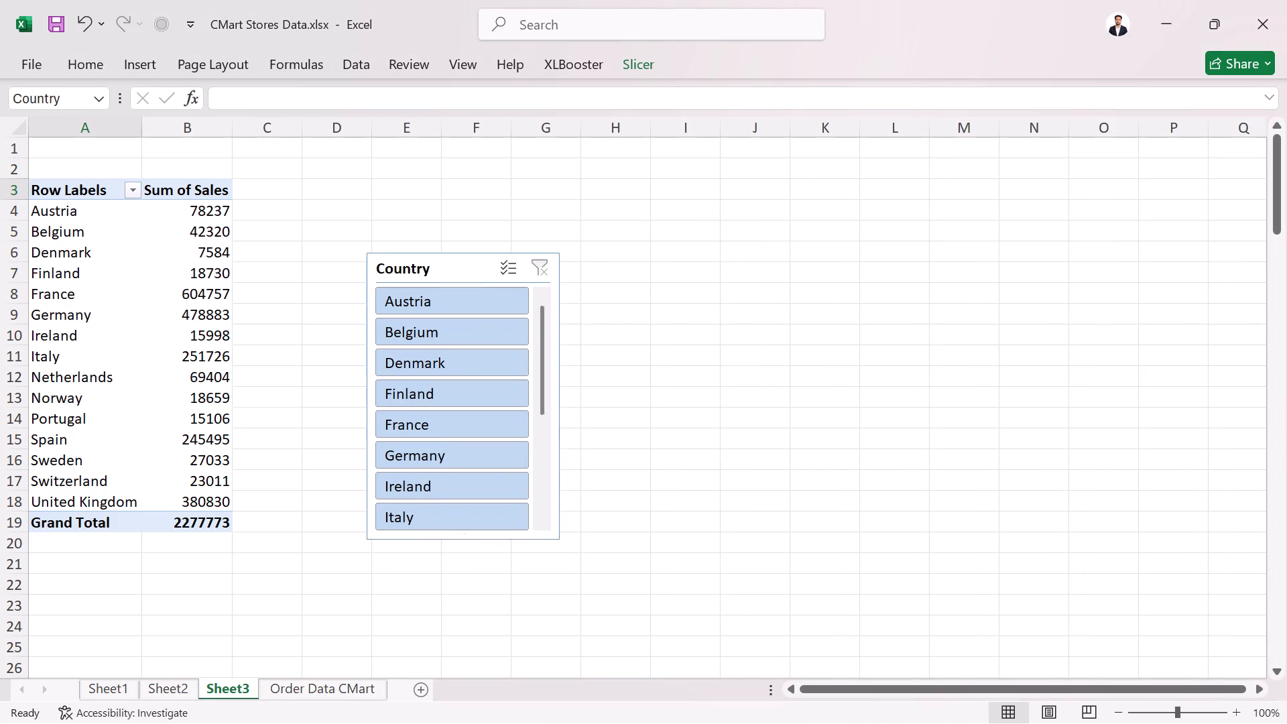
drag(458, 263, 383, 198)
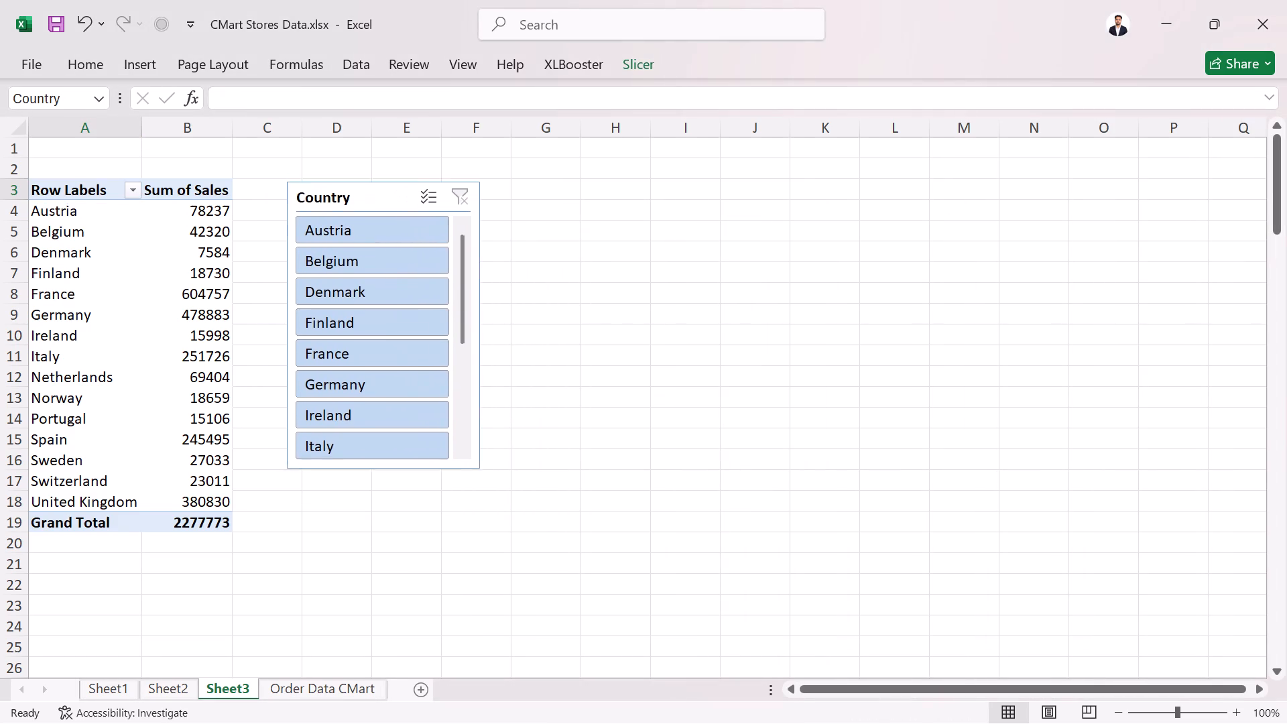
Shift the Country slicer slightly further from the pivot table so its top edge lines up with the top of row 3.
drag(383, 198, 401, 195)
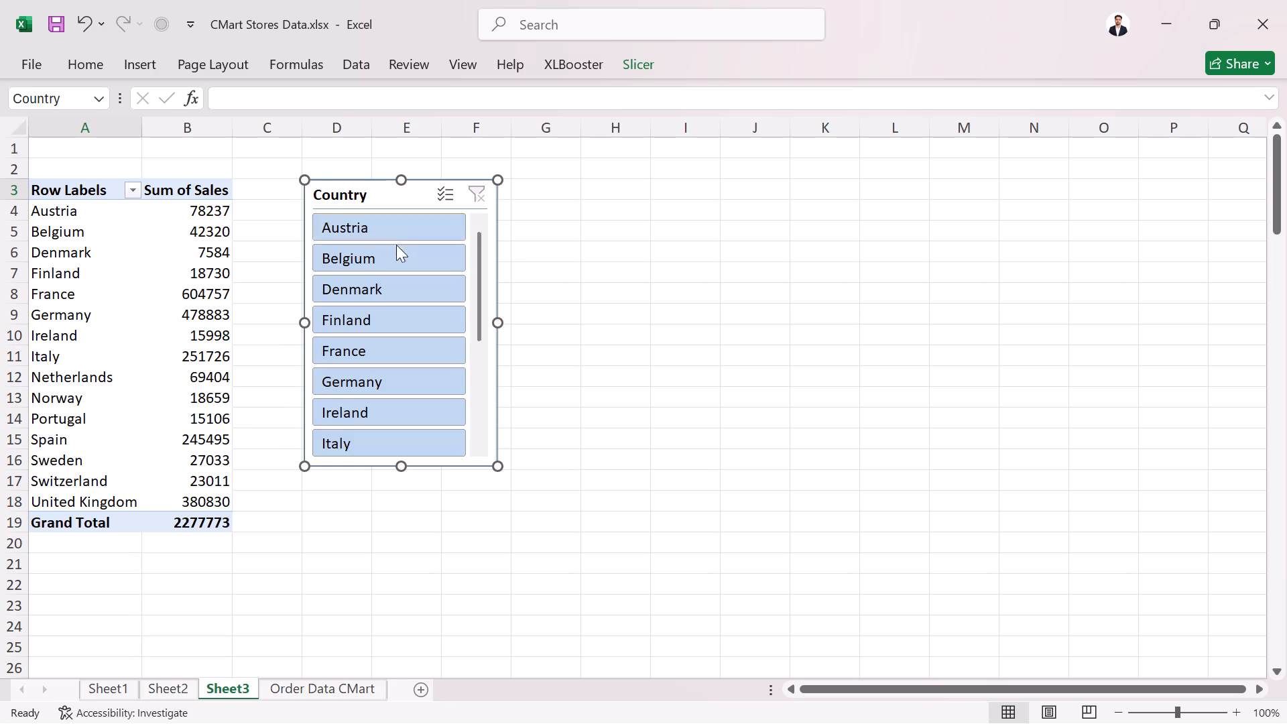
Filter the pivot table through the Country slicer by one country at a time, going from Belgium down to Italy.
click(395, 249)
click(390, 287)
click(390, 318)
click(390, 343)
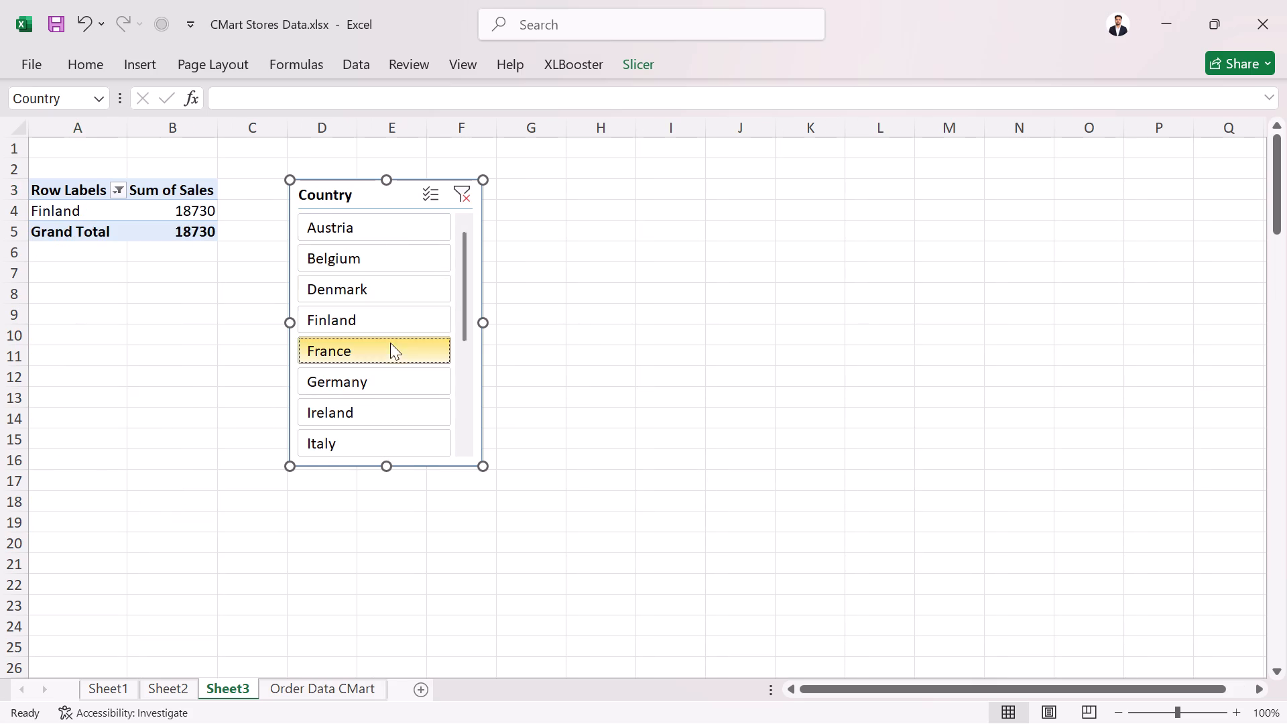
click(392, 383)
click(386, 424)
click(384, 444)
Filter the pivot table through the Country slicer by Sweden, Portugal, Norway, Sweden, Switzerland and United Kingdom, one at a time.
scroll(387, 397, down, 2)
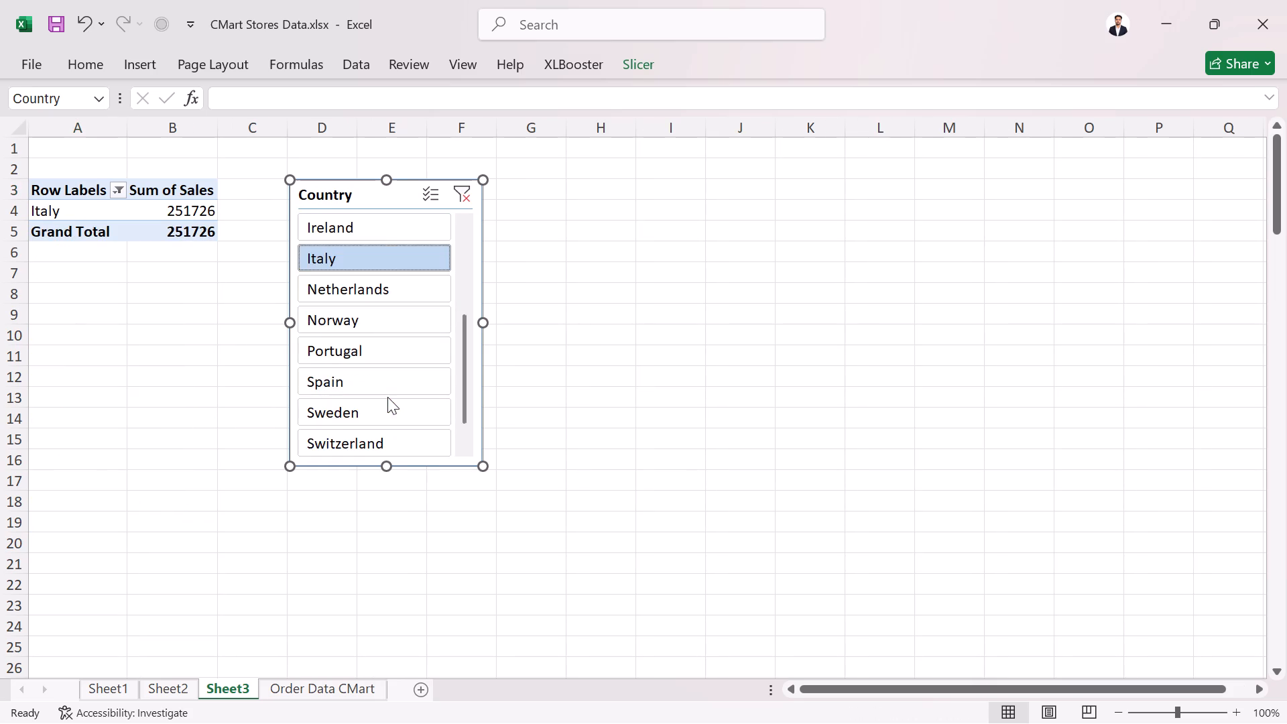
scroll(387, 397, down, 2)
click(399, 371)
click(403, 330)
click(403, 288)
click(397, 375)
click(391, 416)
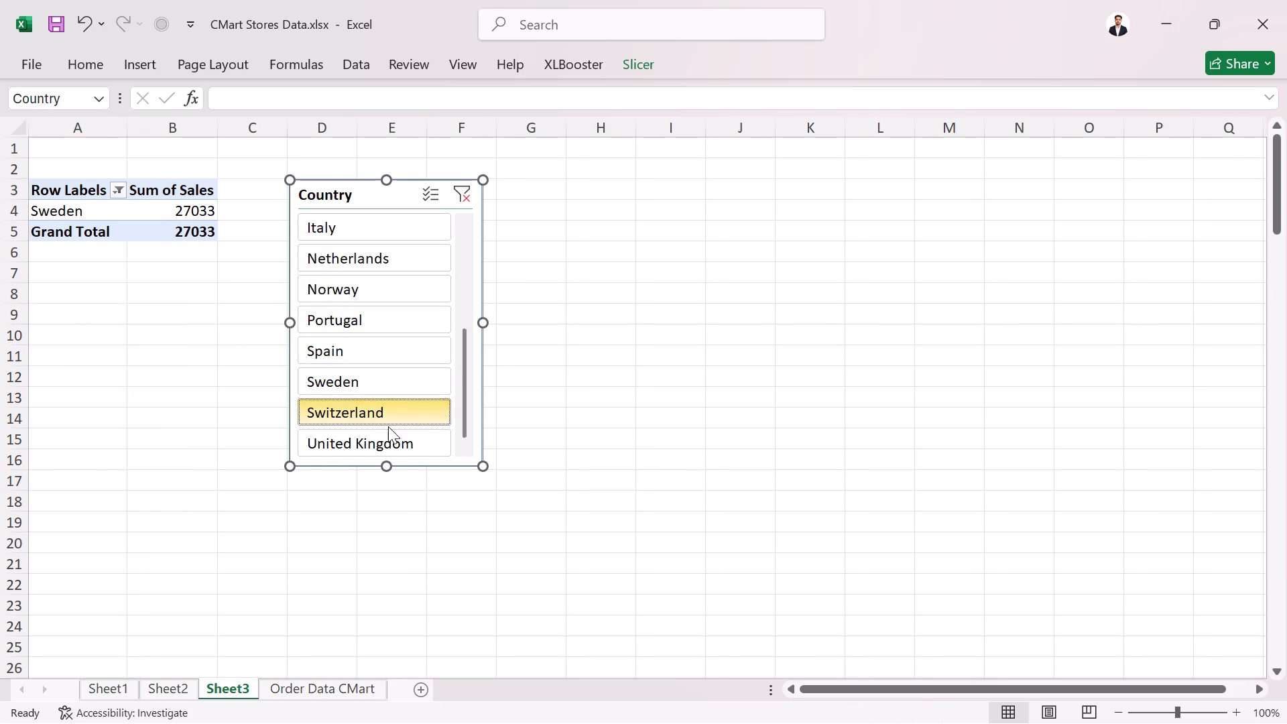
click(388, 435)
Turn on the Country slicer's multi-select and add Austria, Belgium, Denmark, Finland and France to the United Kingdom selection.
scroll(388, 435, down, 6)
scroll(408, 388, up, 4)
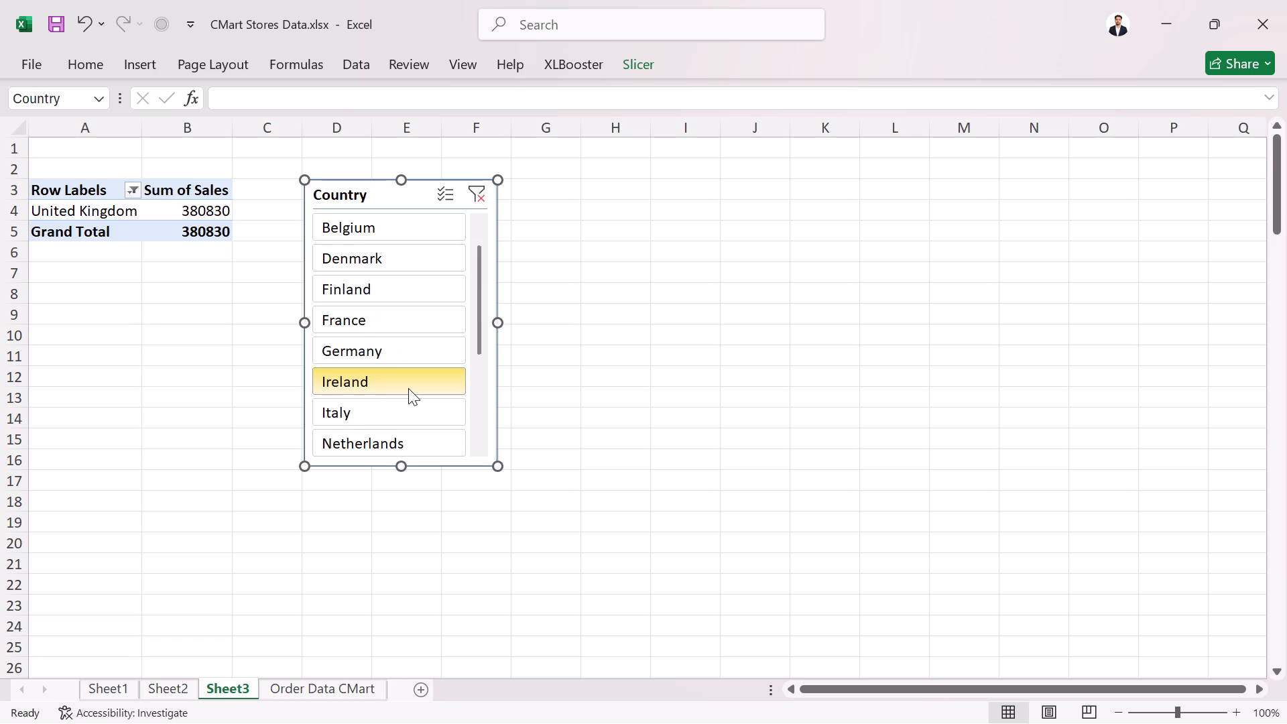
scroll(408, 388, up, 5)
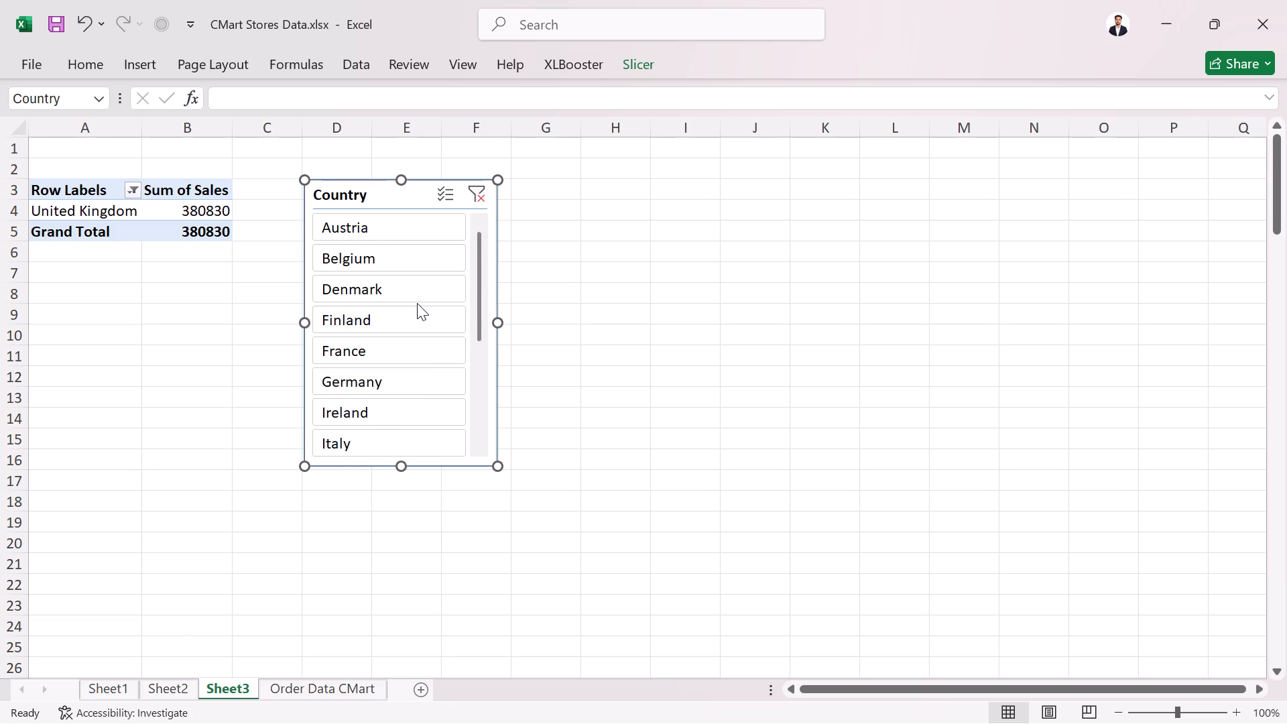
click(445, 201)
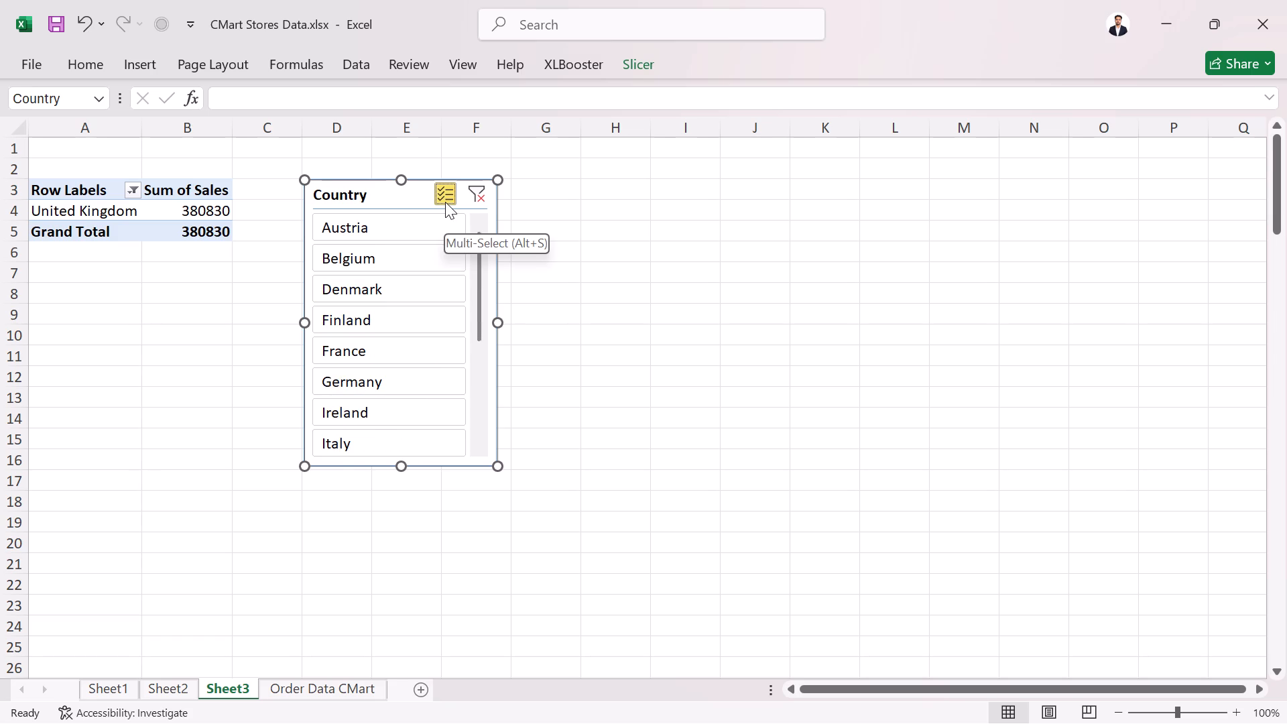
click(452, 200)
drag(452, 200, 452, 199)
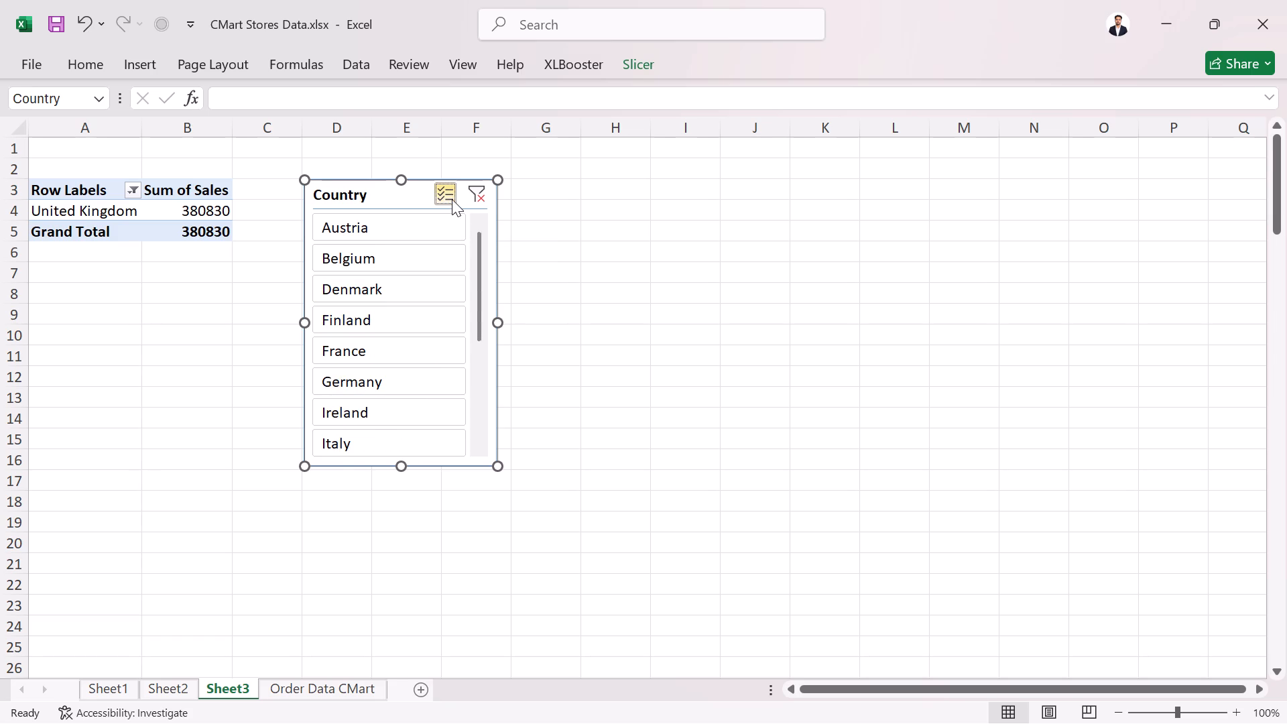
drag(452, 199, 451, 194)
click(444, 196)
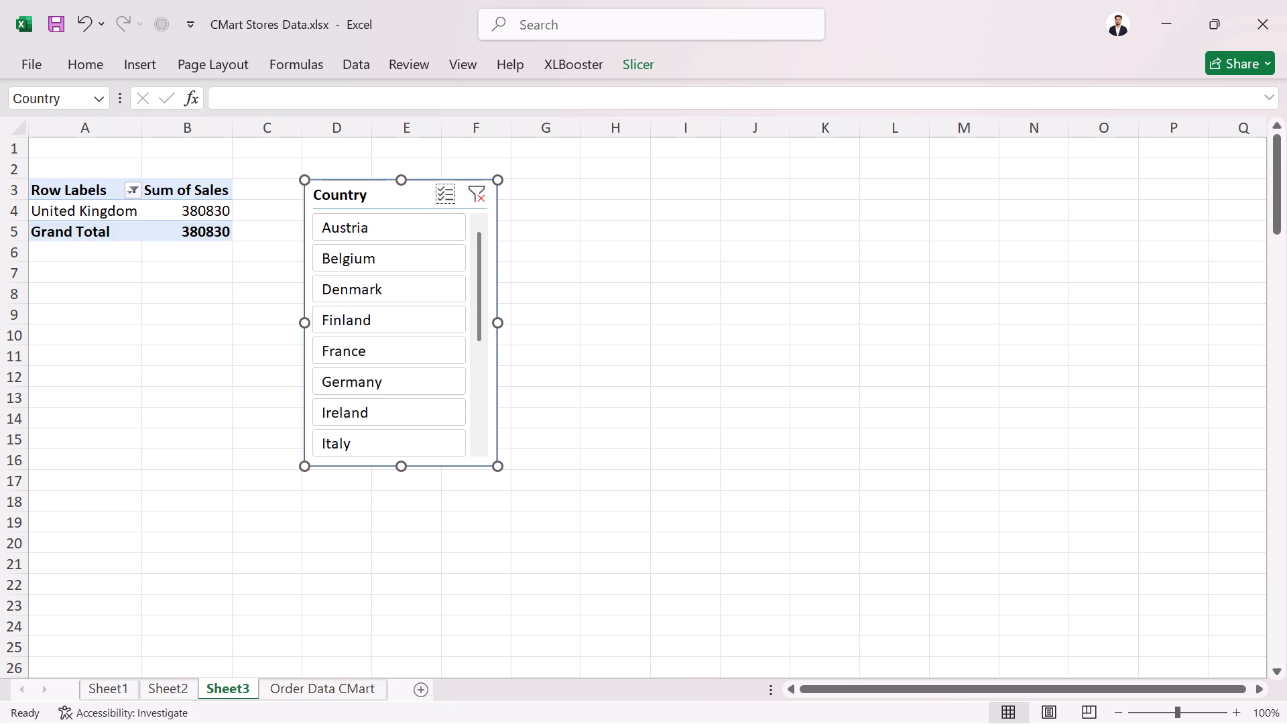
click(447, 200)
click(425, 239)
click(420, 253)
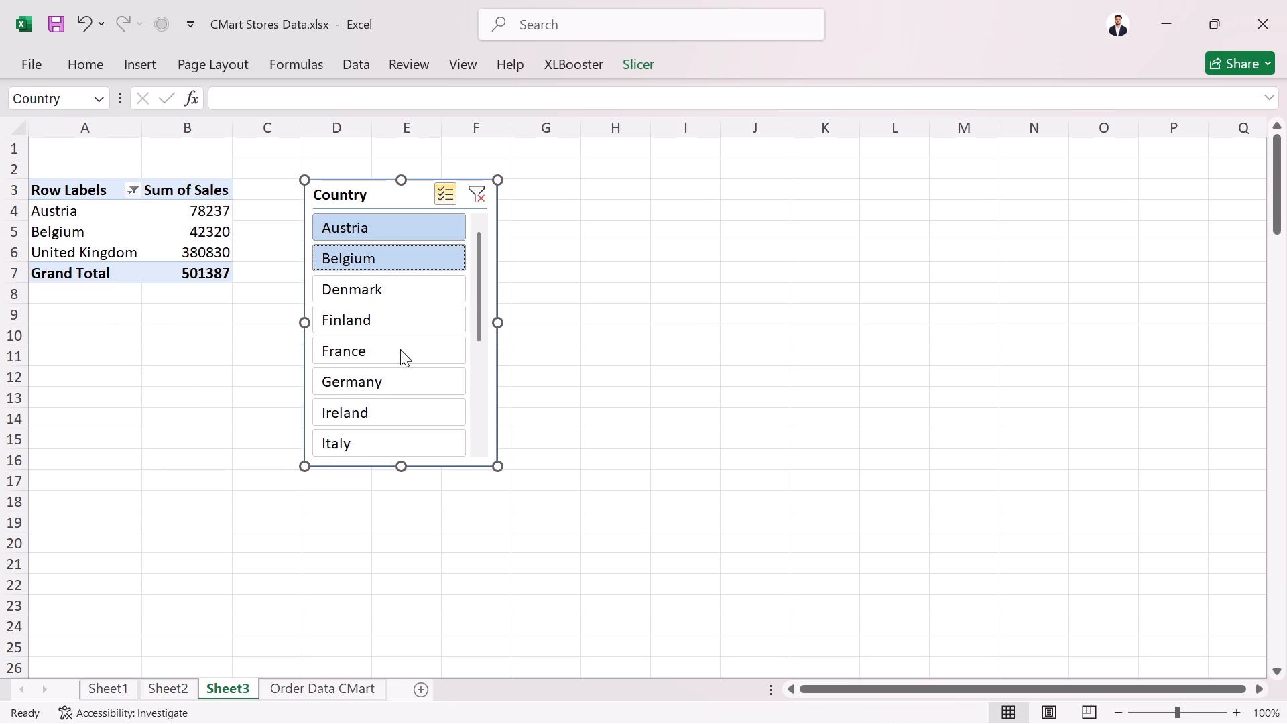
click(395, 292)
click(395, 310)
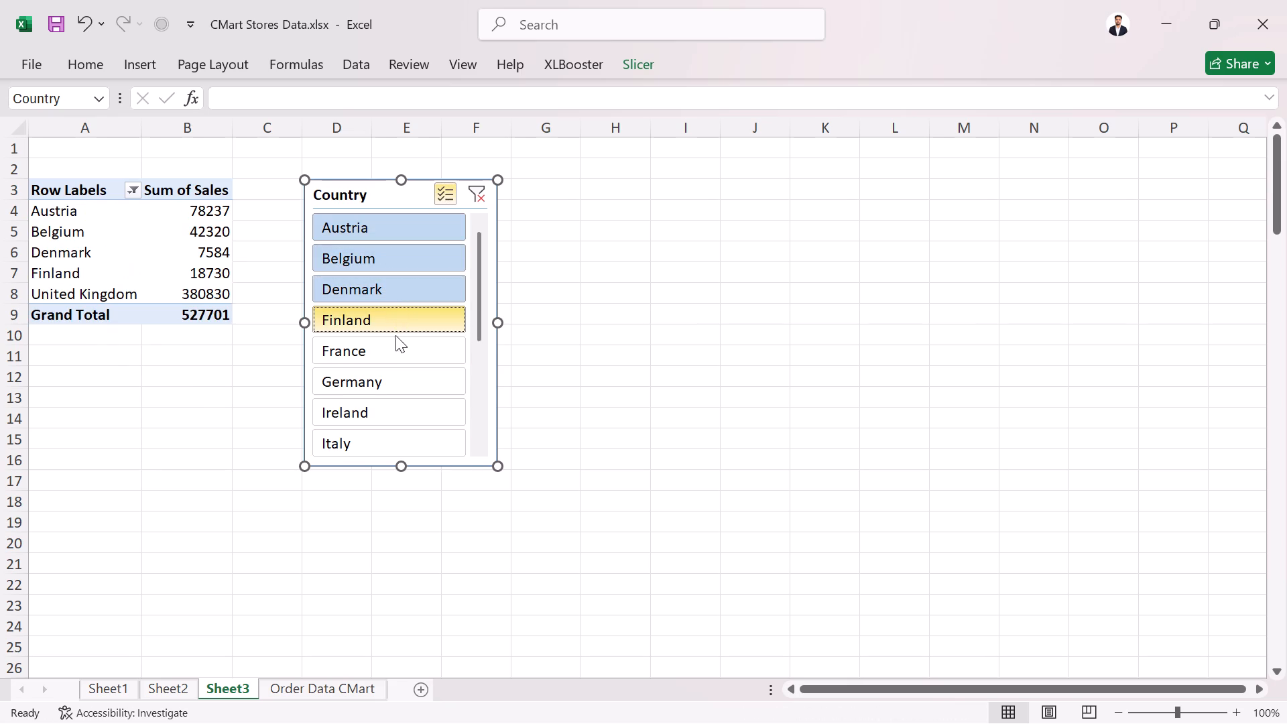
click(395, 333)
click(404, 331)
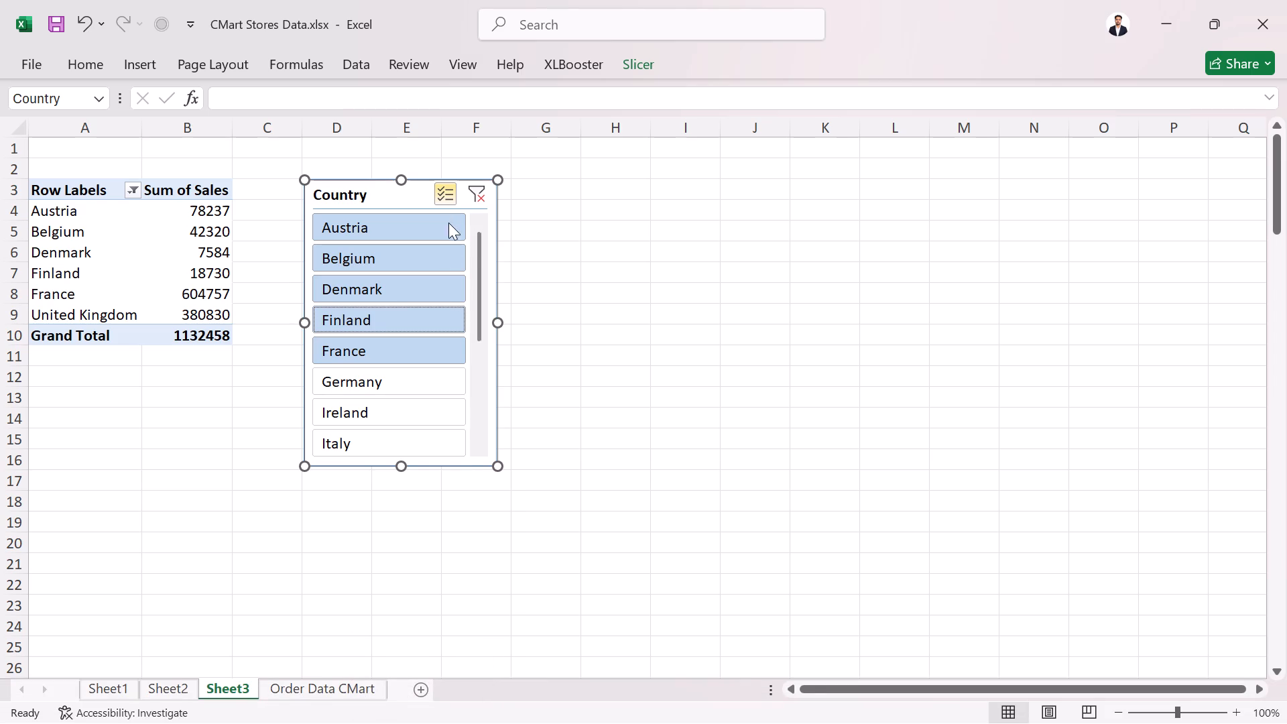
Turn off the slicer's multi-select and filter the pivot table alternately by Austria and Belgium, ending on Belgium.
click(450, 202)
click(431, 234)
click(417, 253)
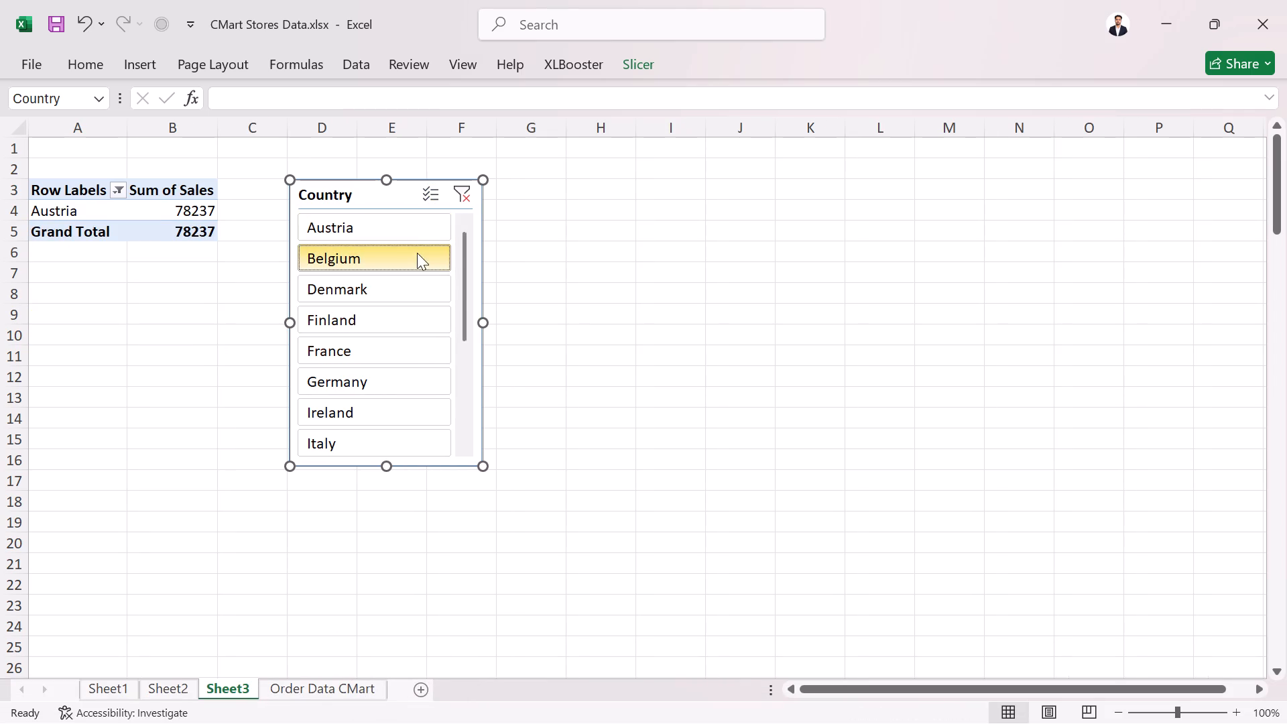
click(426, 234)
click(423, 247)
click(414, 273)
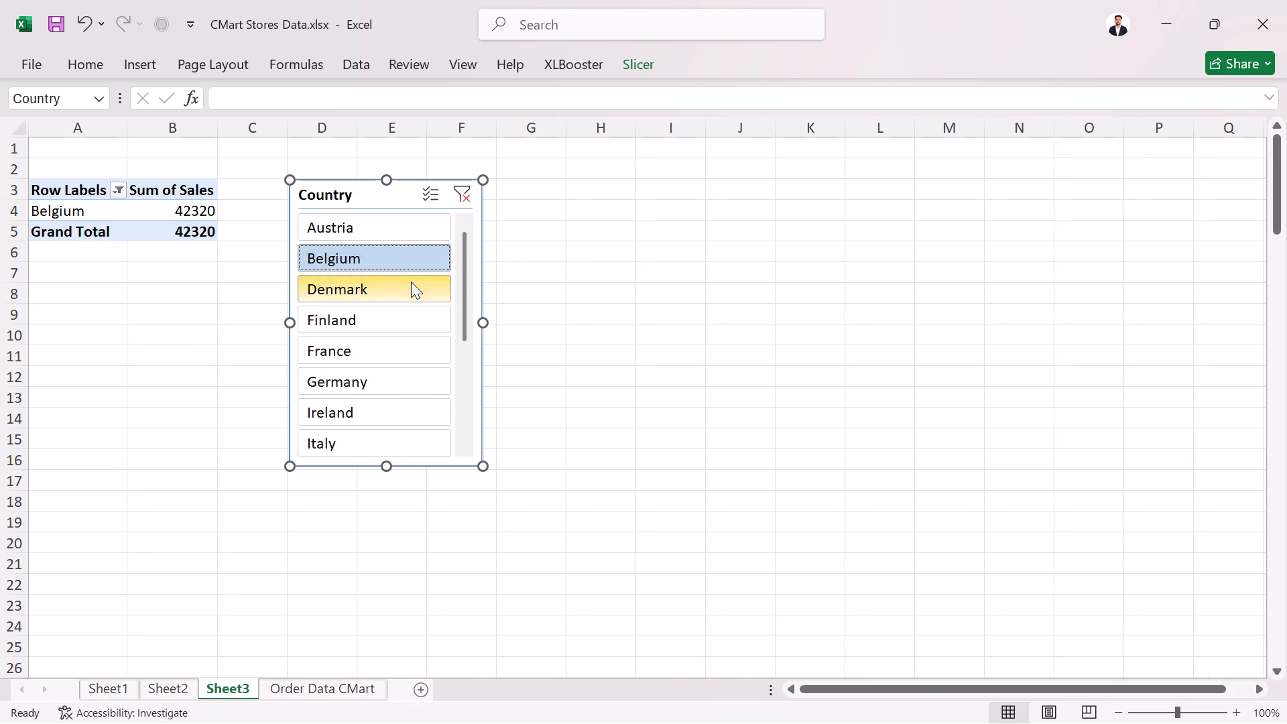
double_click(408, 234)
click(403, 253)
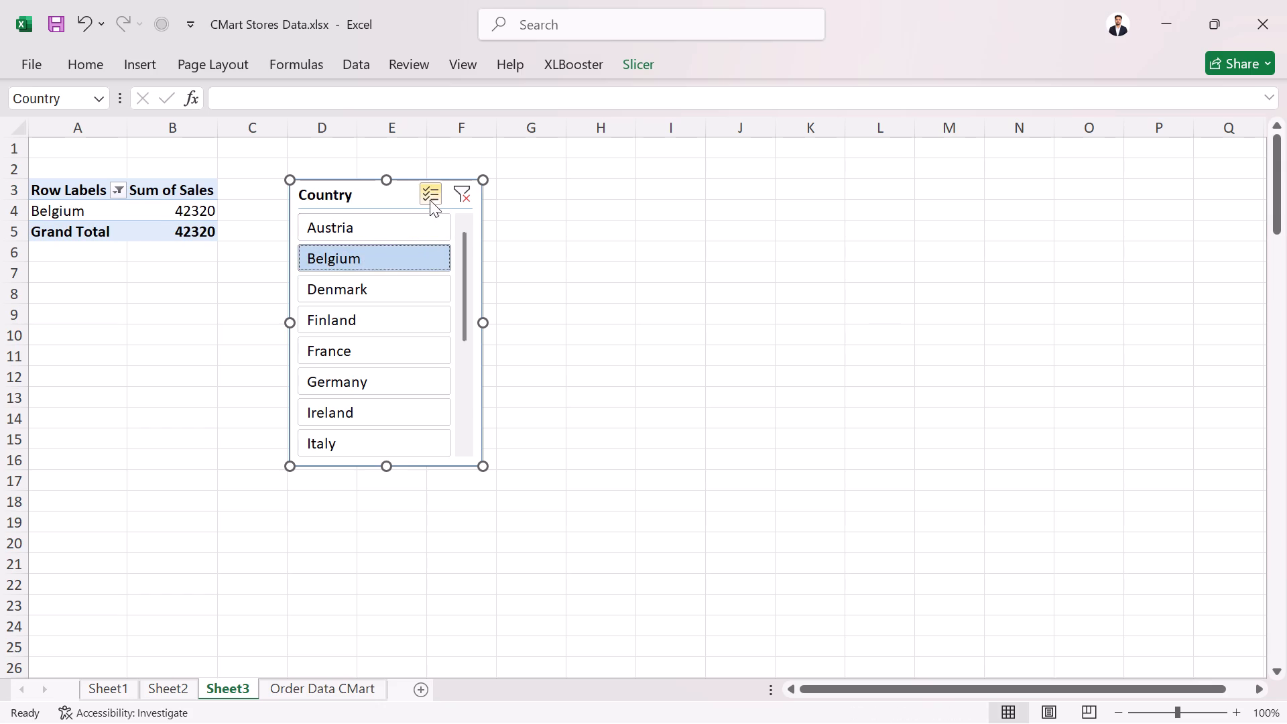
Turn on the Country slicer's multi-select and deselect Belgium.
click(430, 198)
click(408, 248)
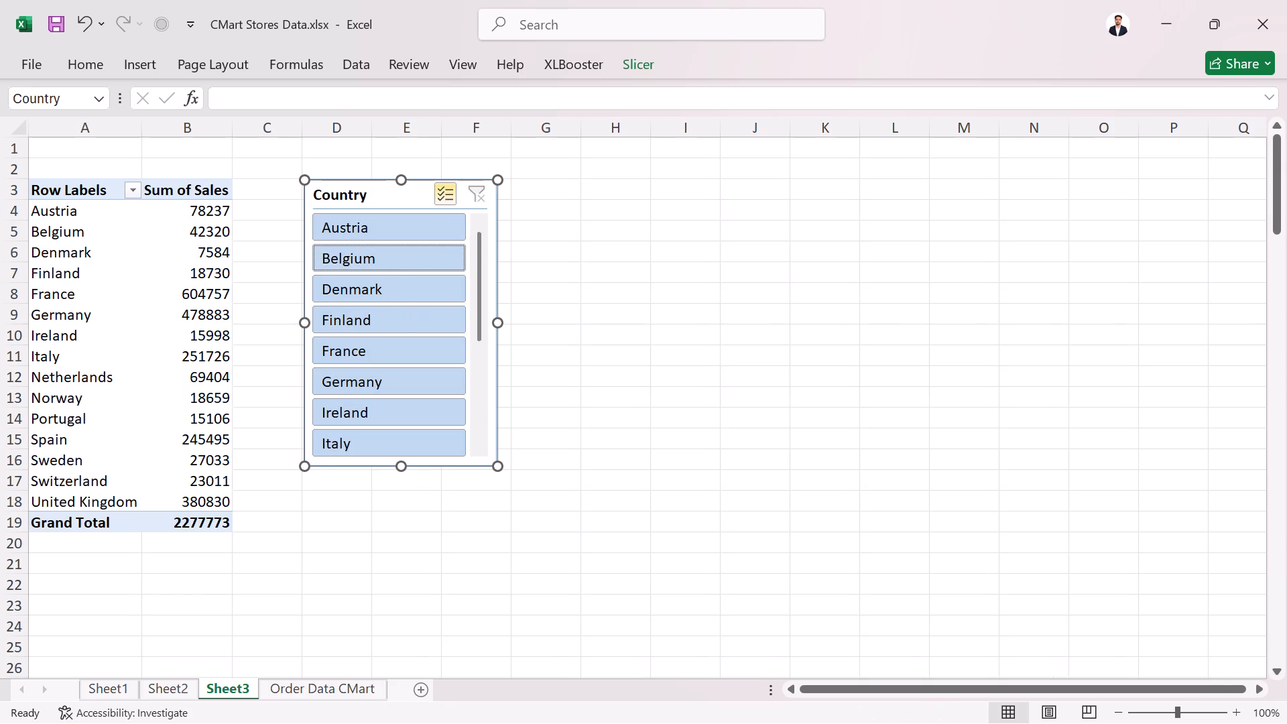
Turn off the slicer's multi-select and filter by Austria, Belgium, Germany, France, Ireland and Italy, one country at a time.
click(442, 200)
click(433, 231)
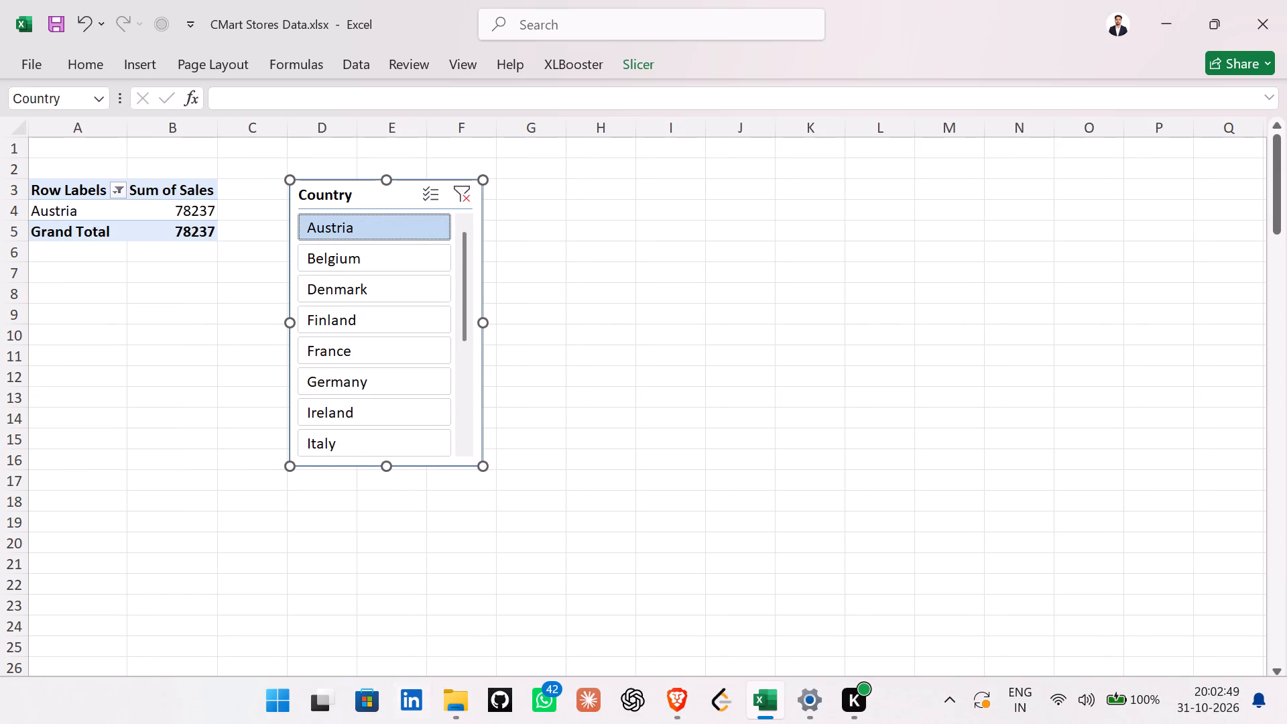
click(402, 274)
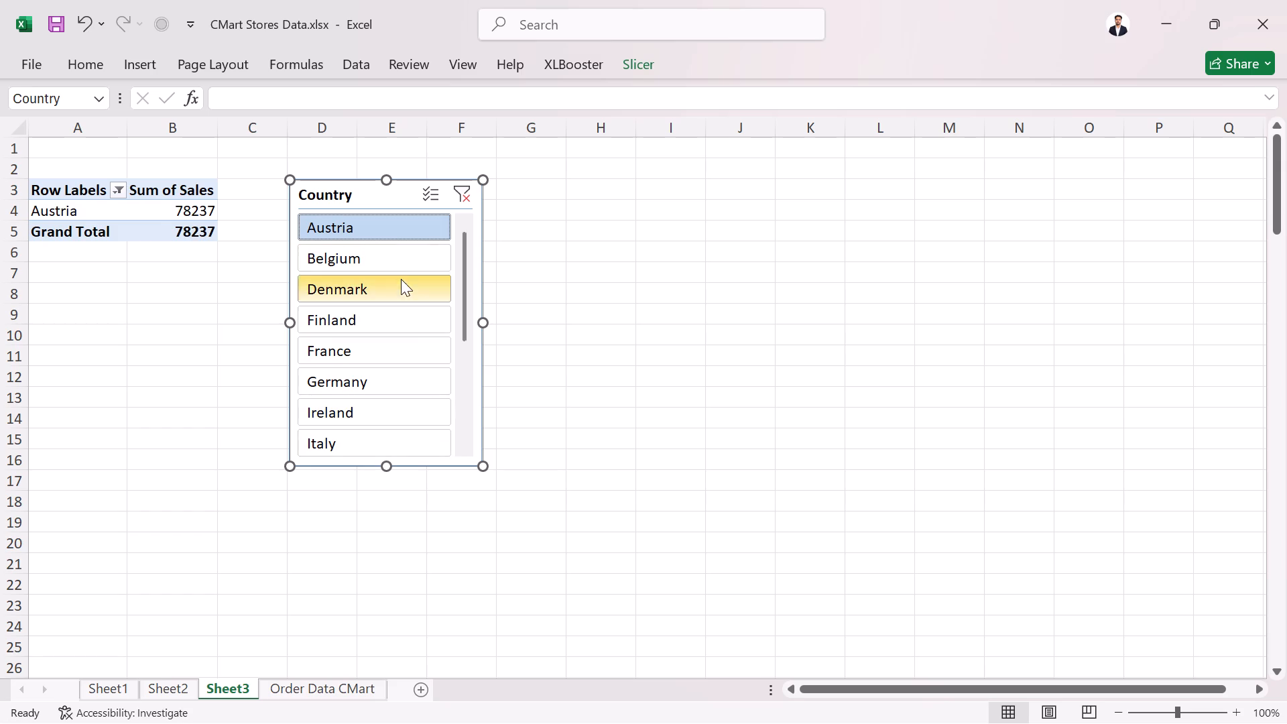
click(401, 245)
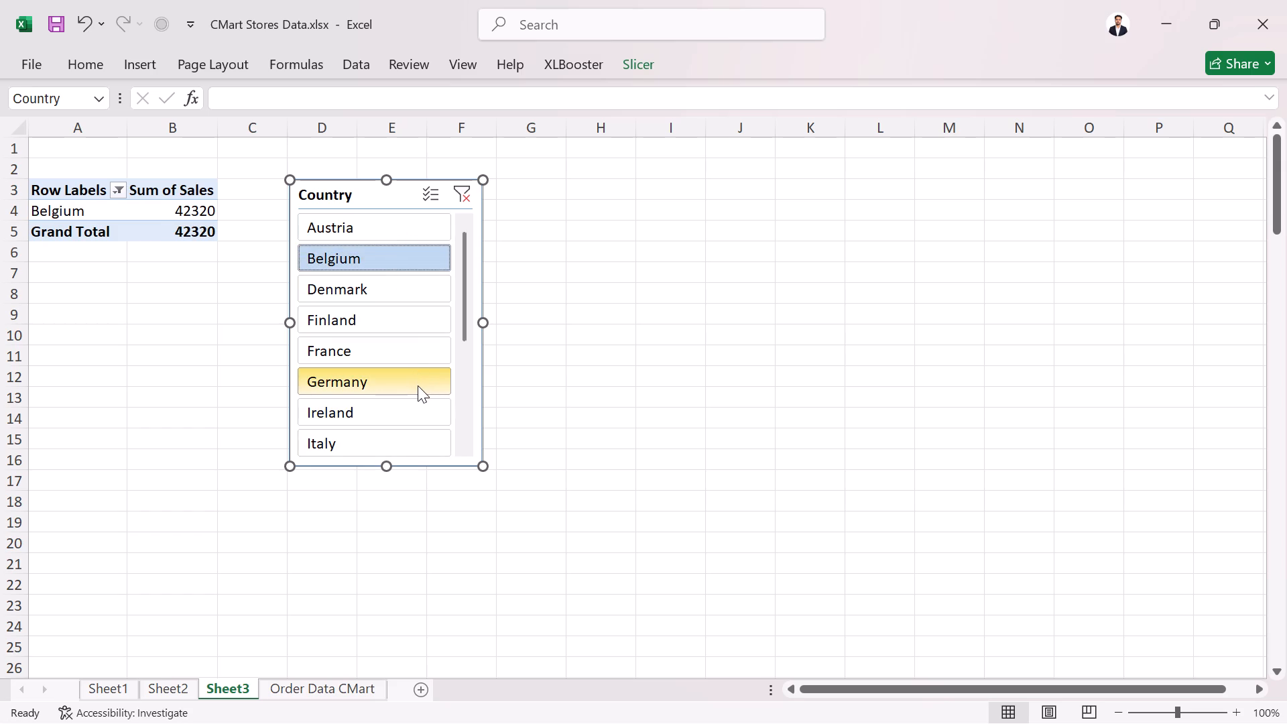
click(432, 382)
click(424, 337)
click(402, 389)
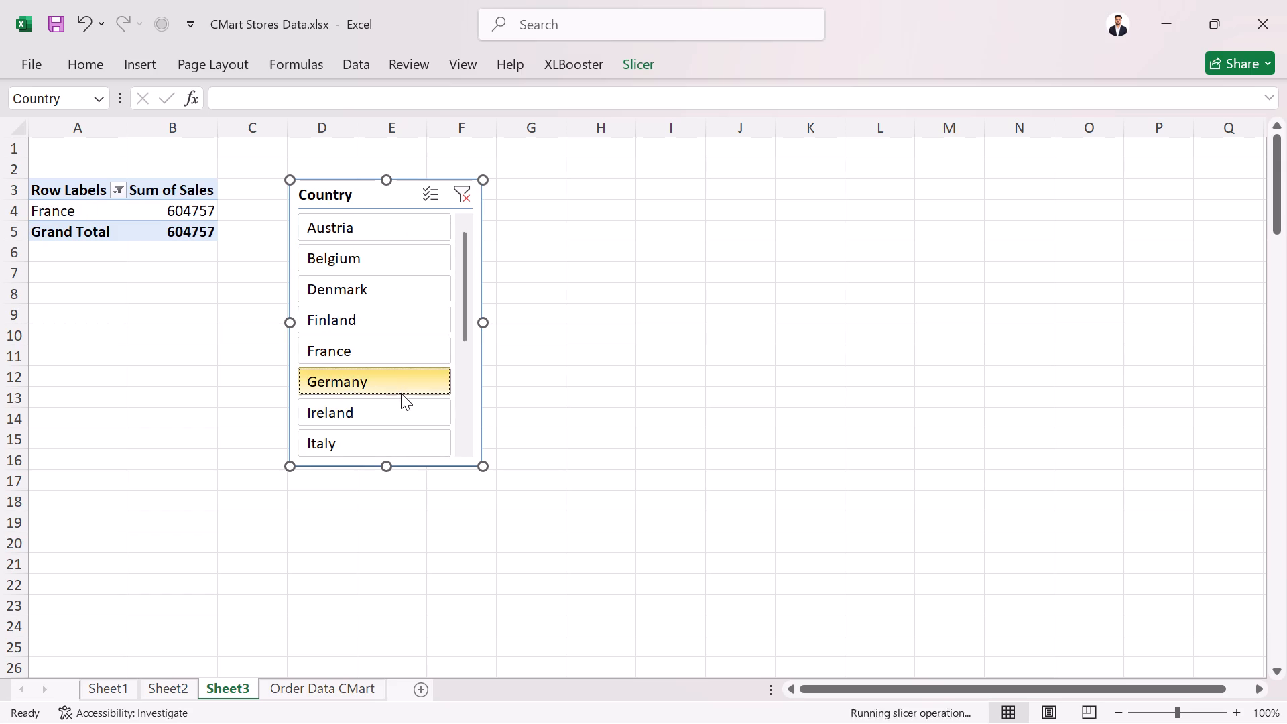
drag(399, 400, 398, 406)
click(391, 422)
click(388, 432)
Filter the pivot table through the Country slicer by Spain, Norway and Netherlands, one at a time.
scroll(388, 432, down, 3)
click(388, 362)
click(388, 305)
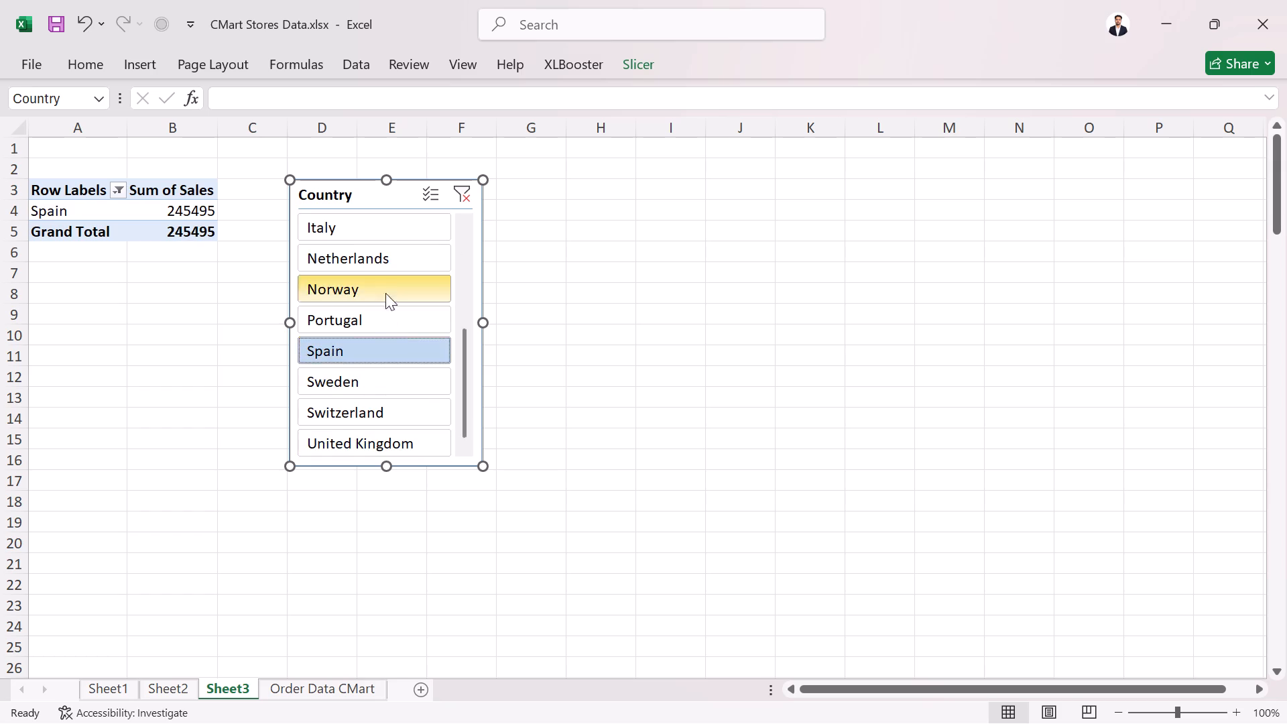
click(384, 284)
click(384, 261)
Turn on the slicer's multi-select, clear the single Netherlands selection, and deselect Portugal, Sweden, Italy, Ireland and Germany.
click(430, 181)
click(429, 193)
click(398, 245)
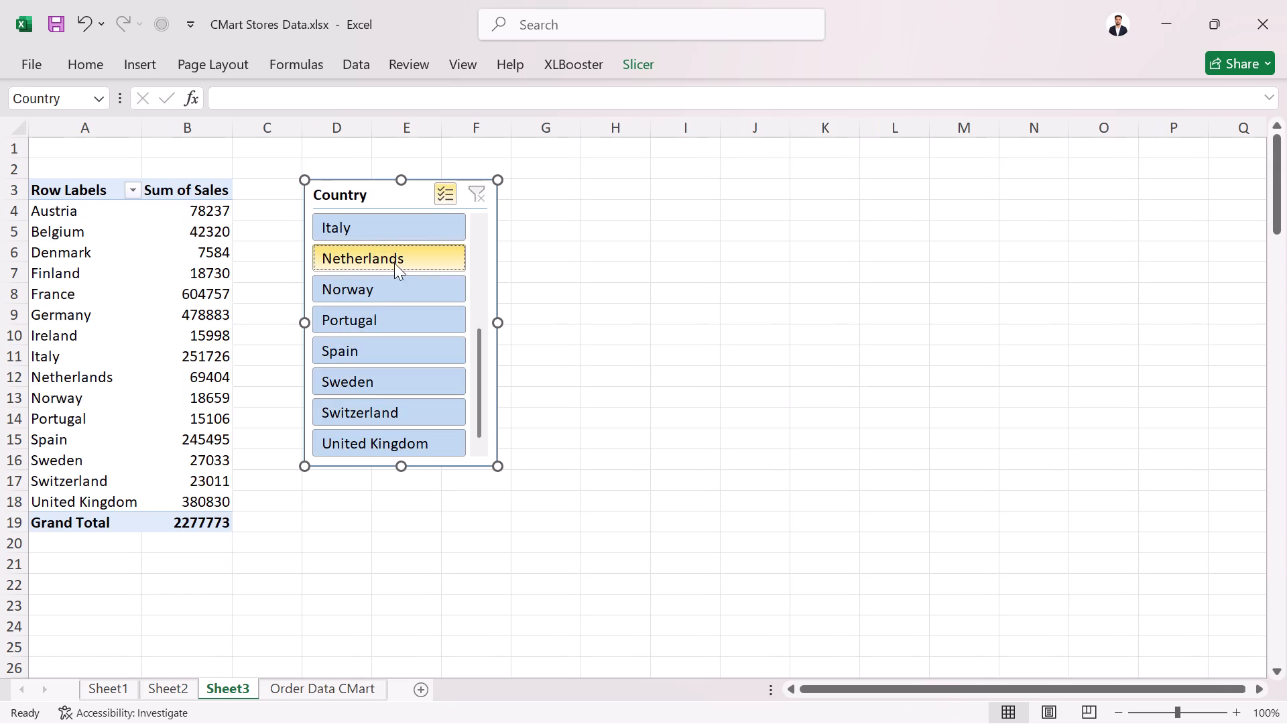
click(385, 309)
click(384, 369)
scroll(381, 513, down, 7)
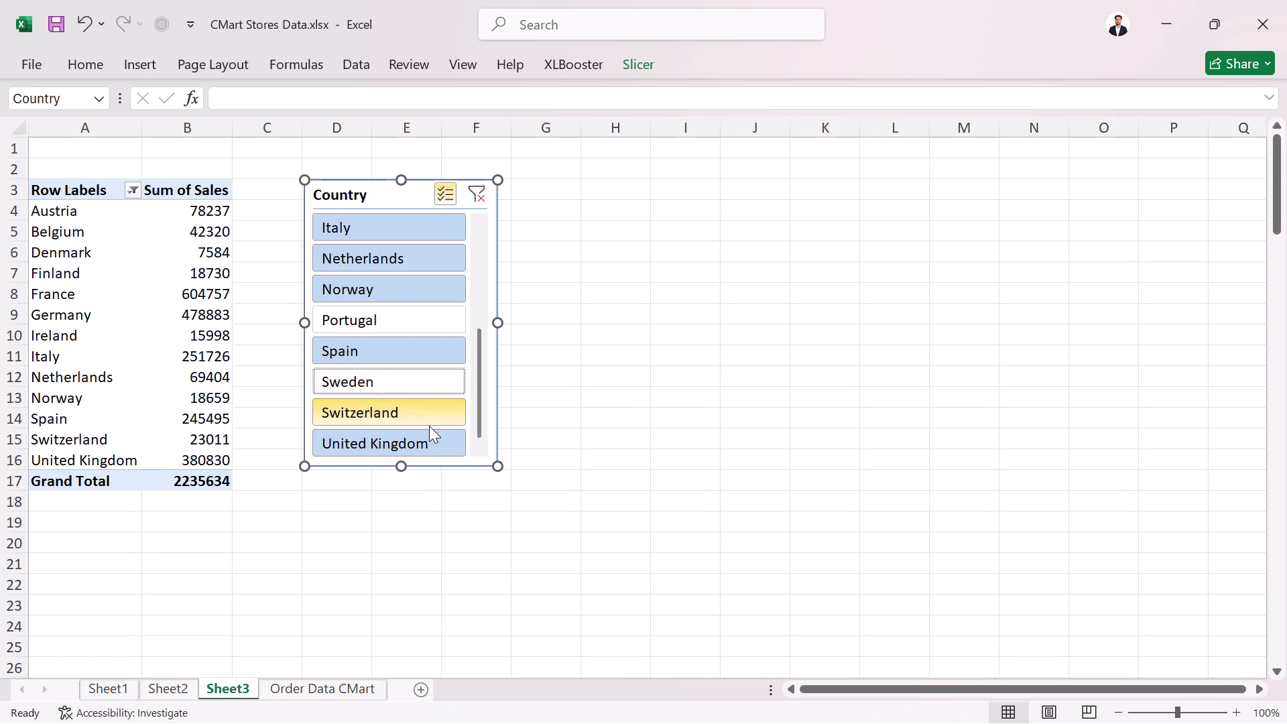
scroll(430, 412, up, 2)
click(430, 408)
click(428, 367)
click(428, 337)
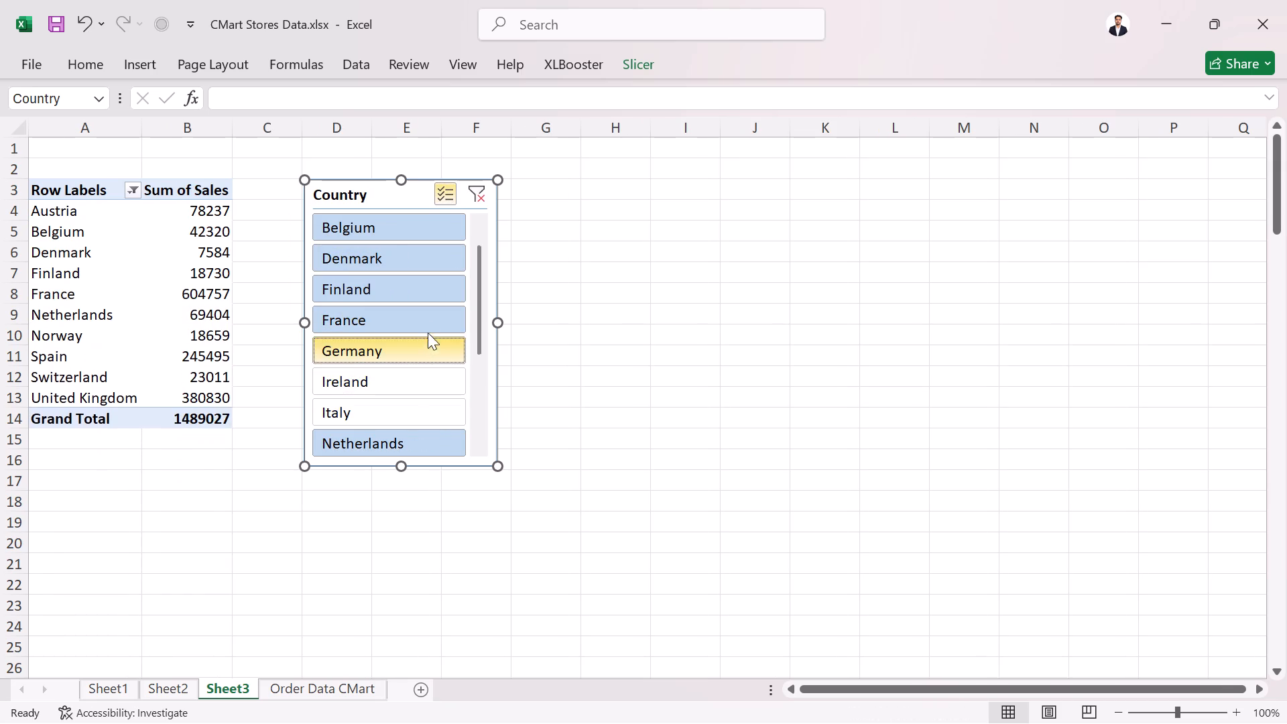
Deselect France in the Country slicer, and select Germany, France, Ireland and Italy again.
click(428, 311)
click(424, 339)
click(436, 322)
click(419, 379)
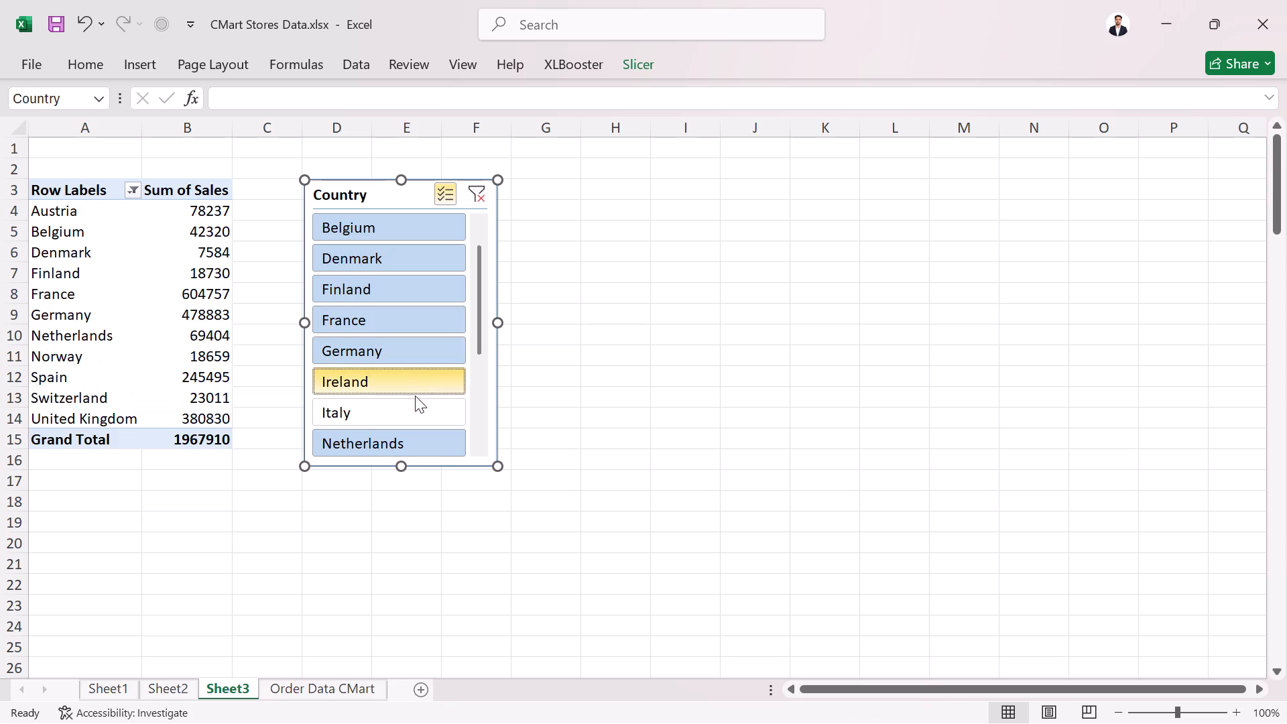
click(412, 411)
Turn off the Country slicer's multi-select and filter the pivot table to Belgium only.
click(452, 196)
click(446, 259)
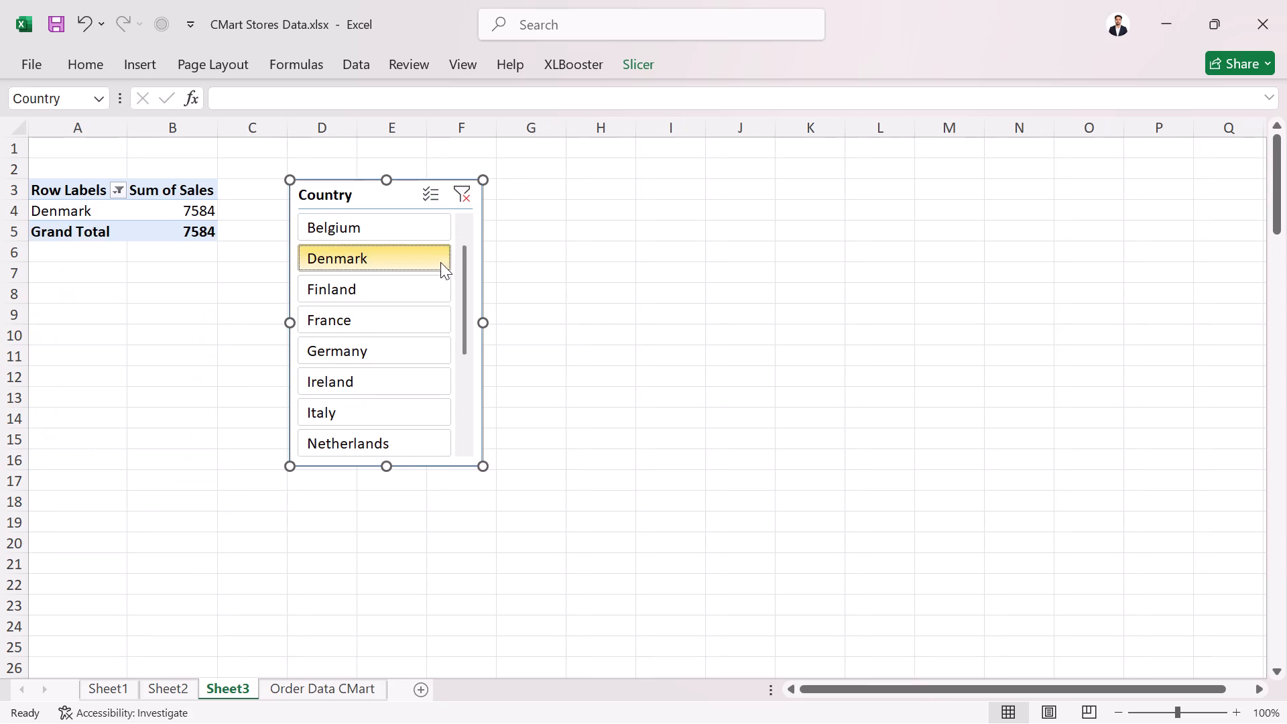
click(418, 230)
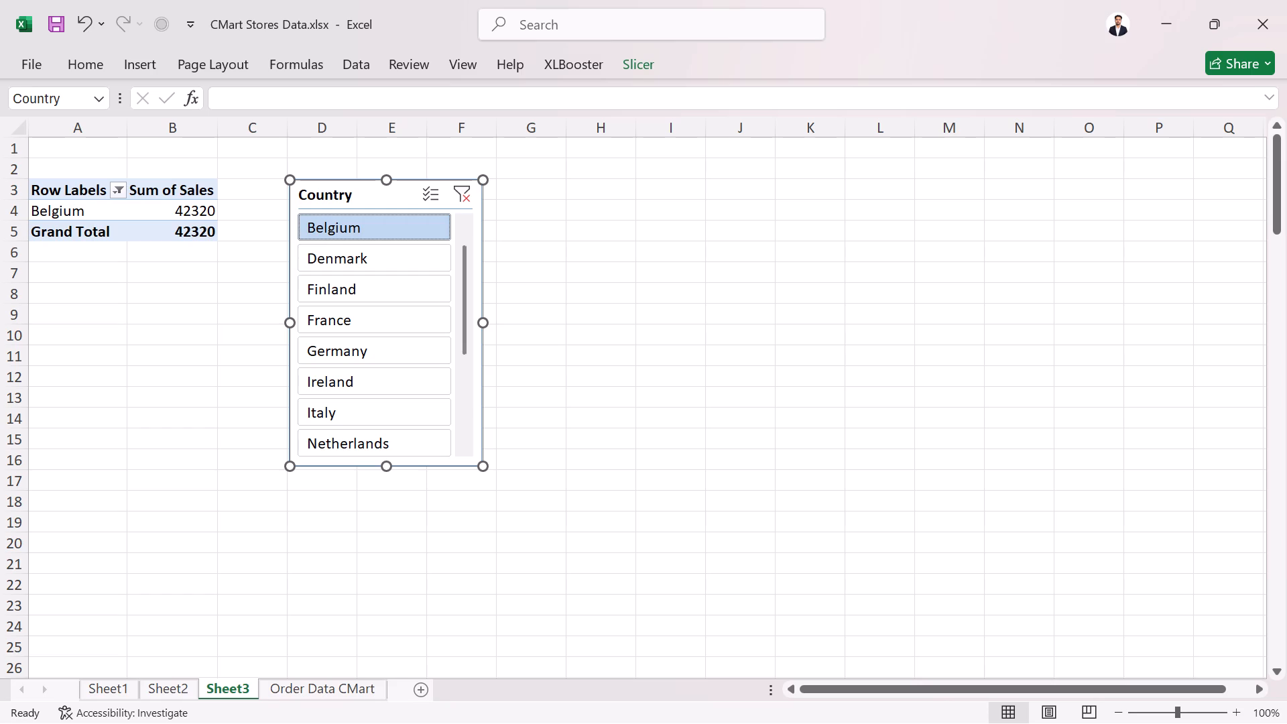
Cut the Country slicer from the sheet.
right_click(387, 225)
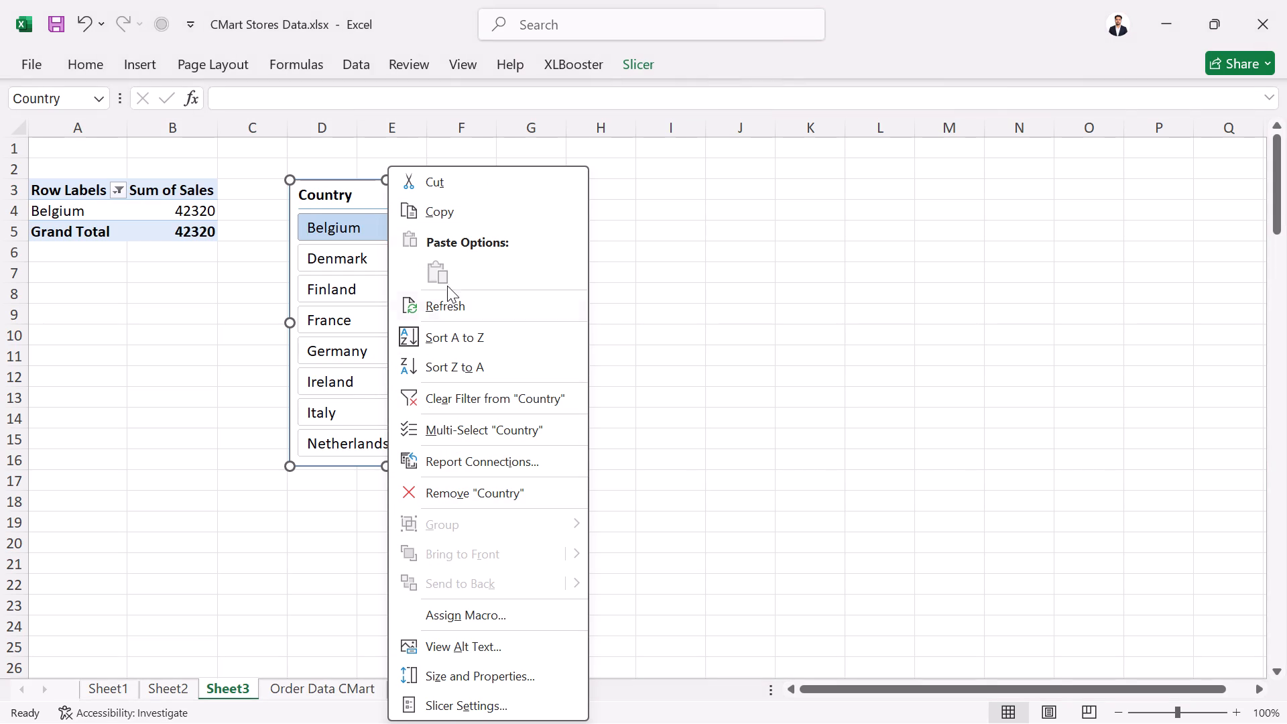
key(BackSpace)
right_click(376, 312)
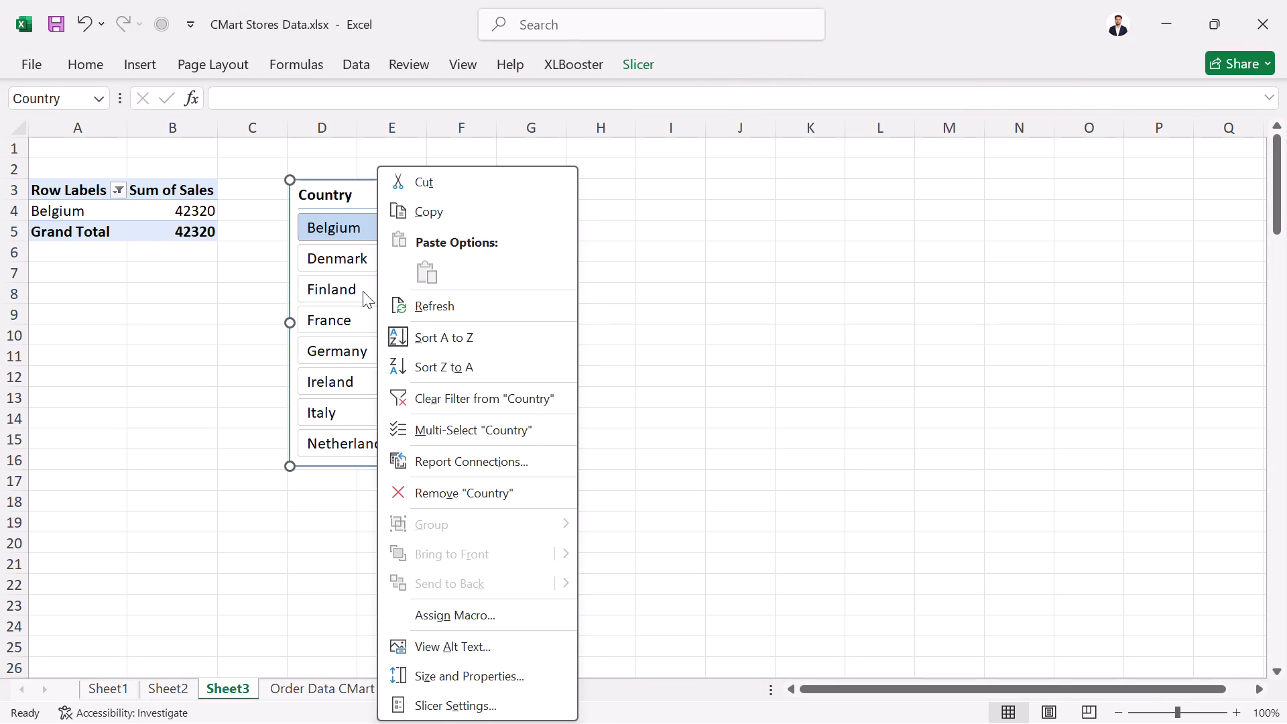
click(349, 190)
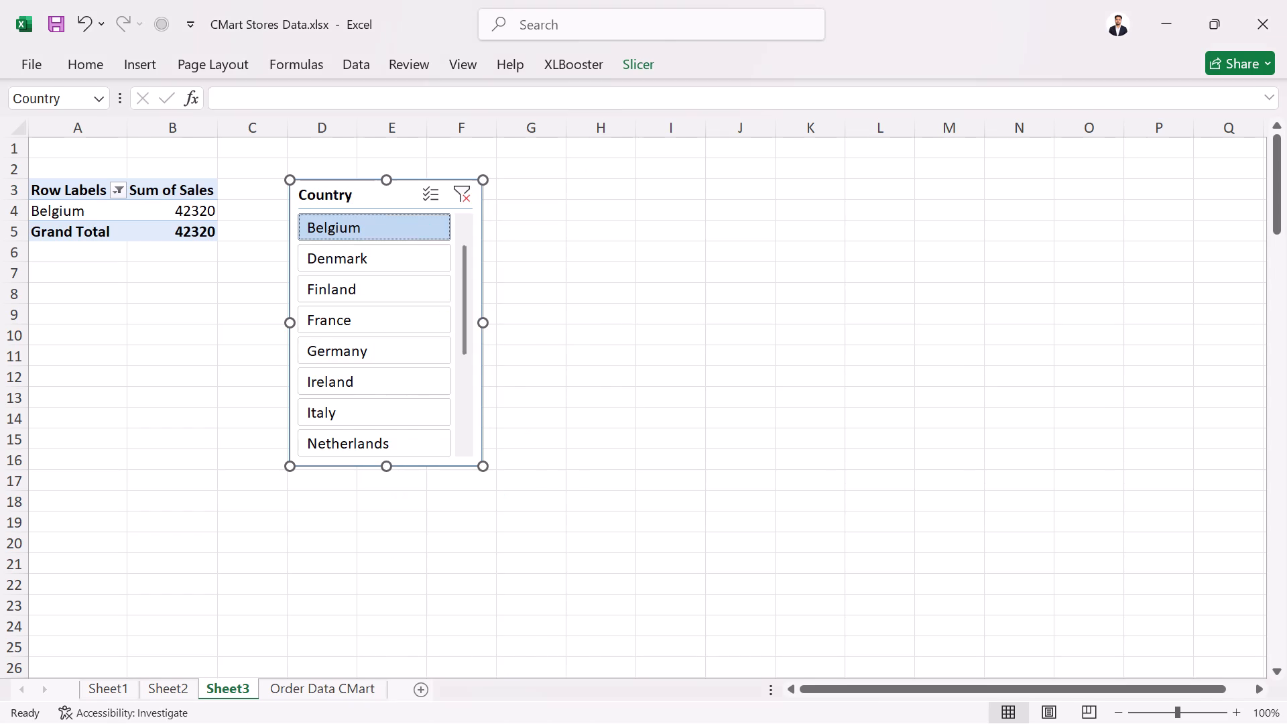
right_click(349, 190)
click(442, 181)
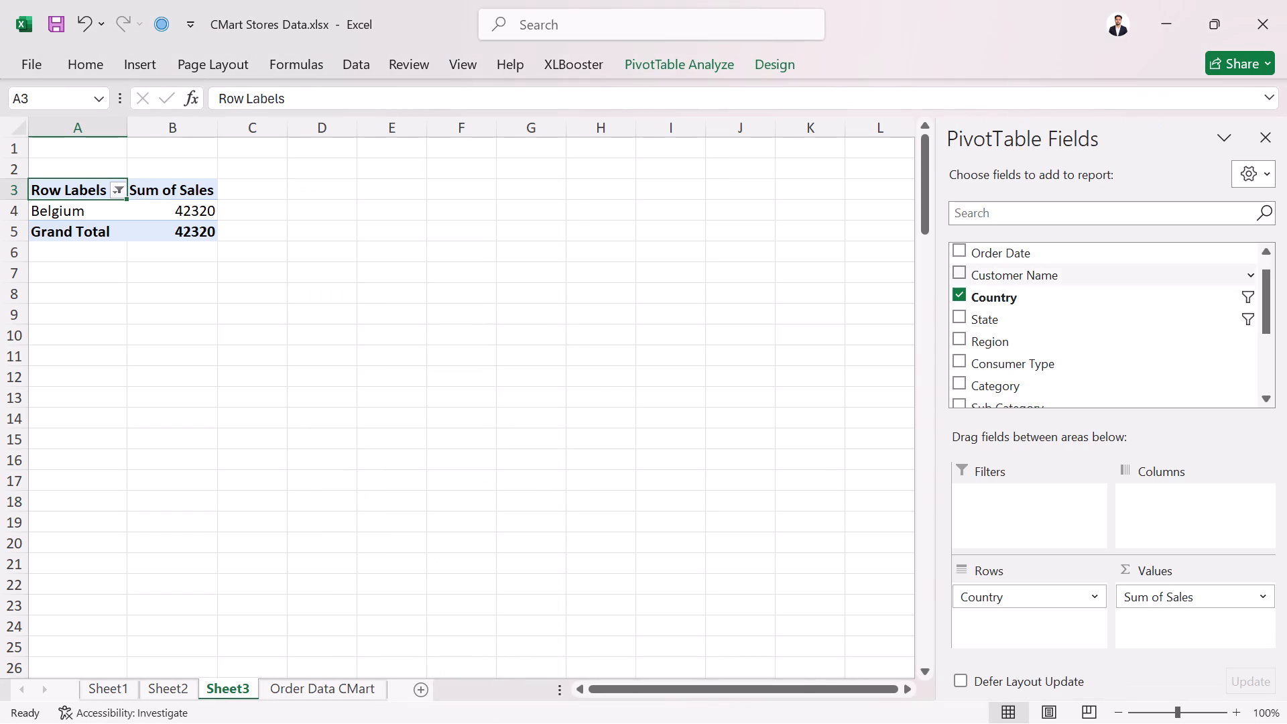
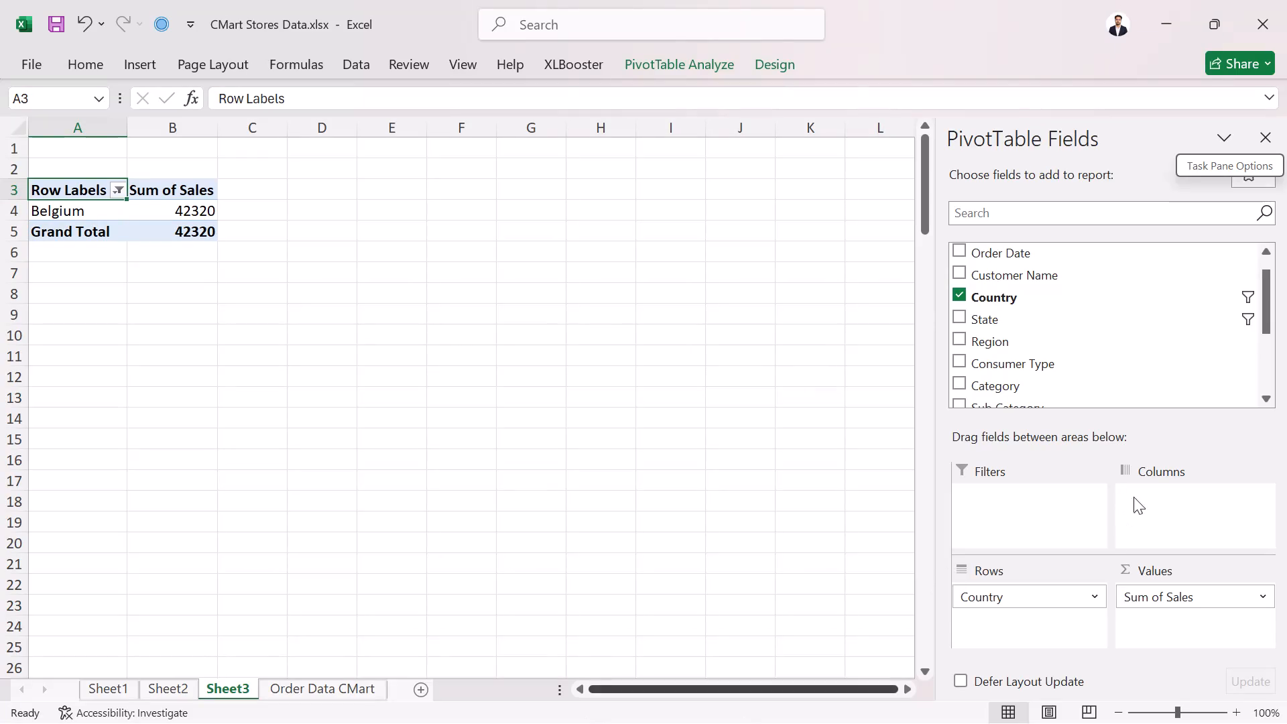
Clear the Country filter from the pivot table's Row Labels.
click(121, 187)
click(115, 301)
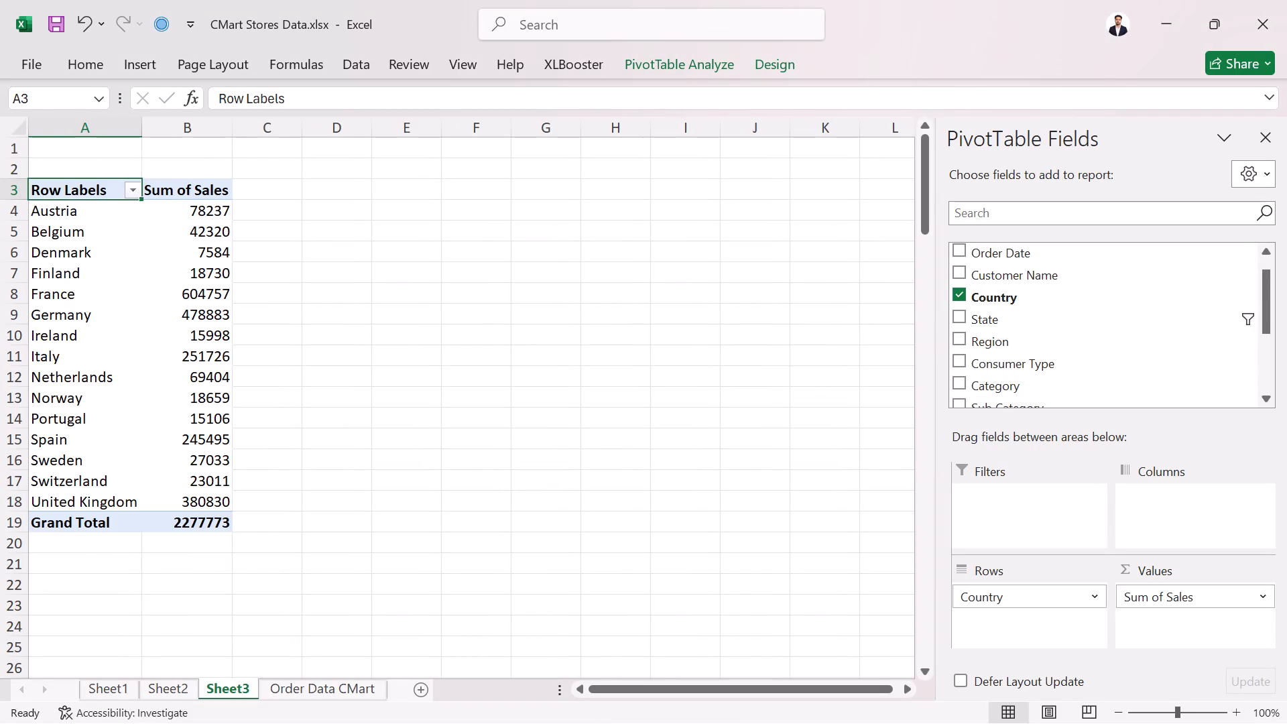
Insert slicers for the State and Region fields of the pivot table.
click(649, 59)
click(489, 93)
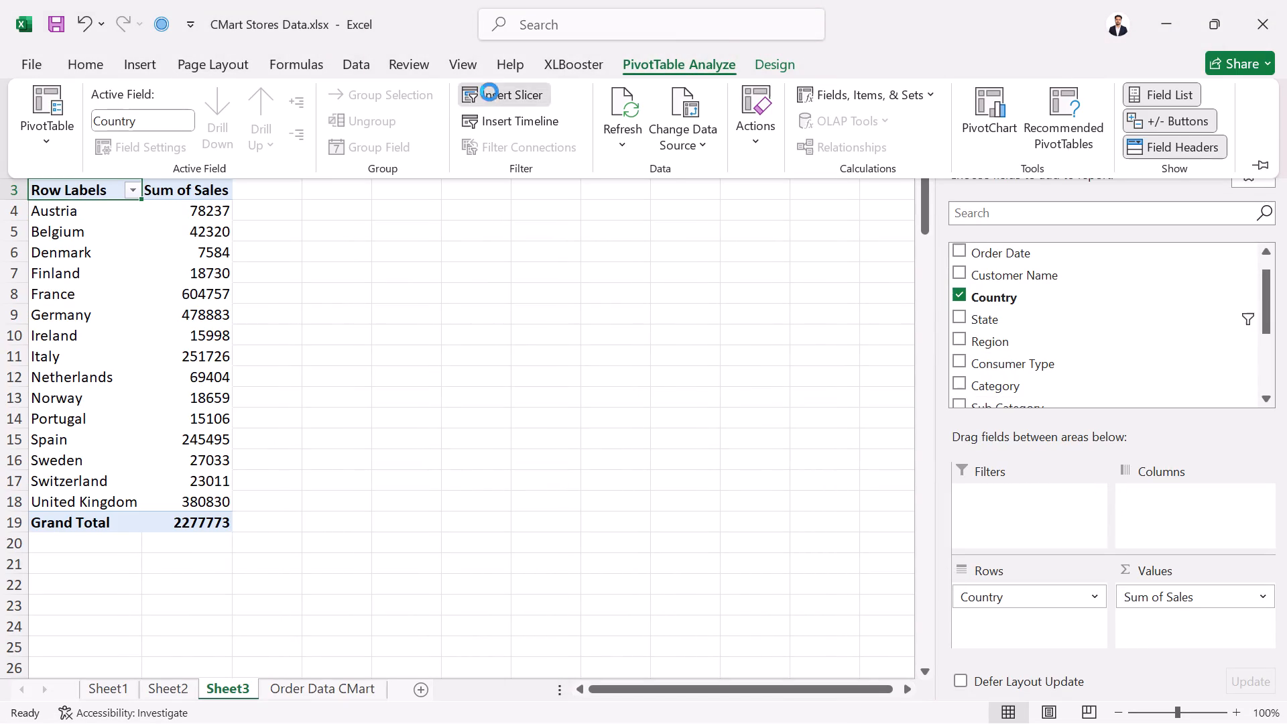
click(577, 350)
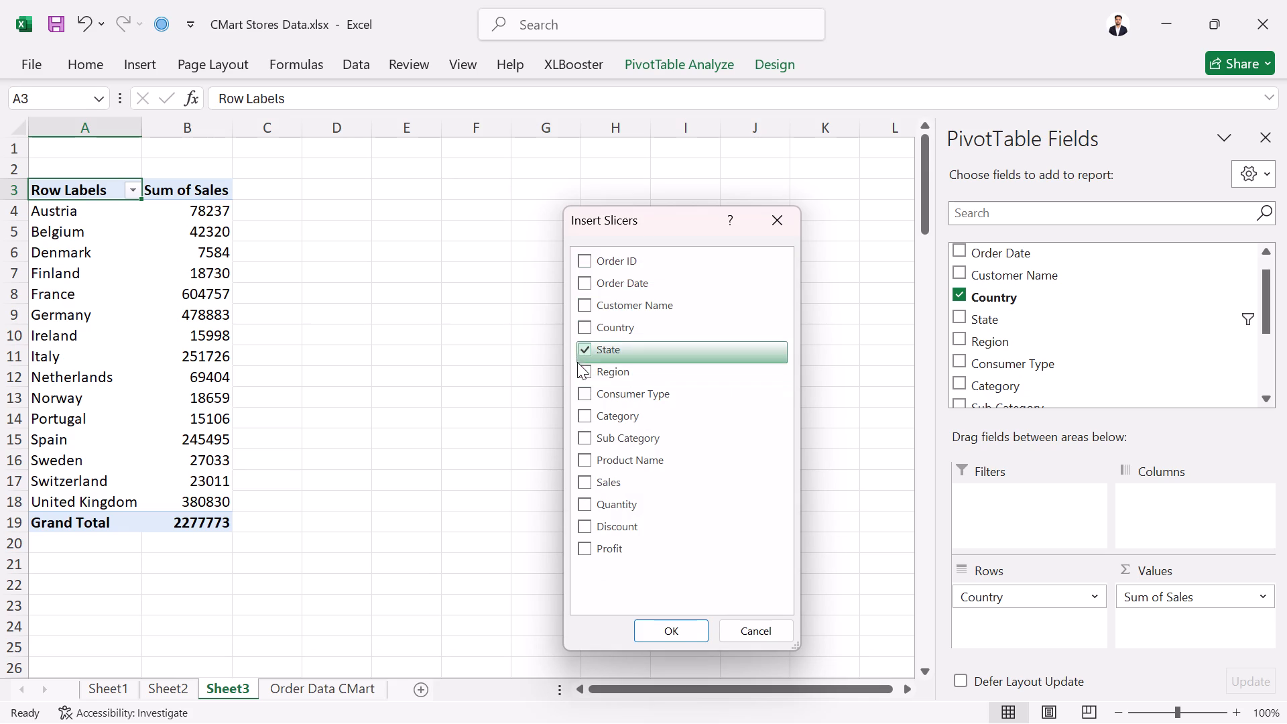
click(578, 365)
click(667, 628)
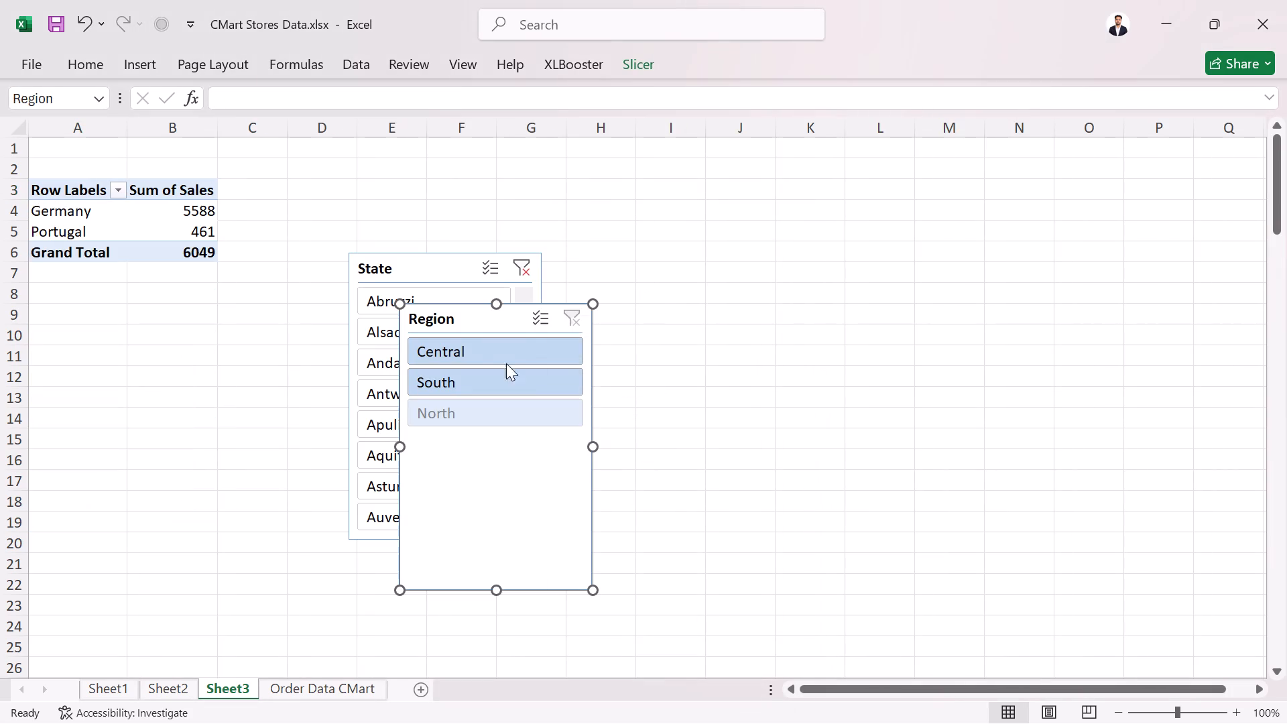
Place the State slicer beside the pivot table and the Region slicer alongside it, with their tops aligned near row 3.
drag(502, 320, 679, 245)
drag(421, 271, 358, 201)
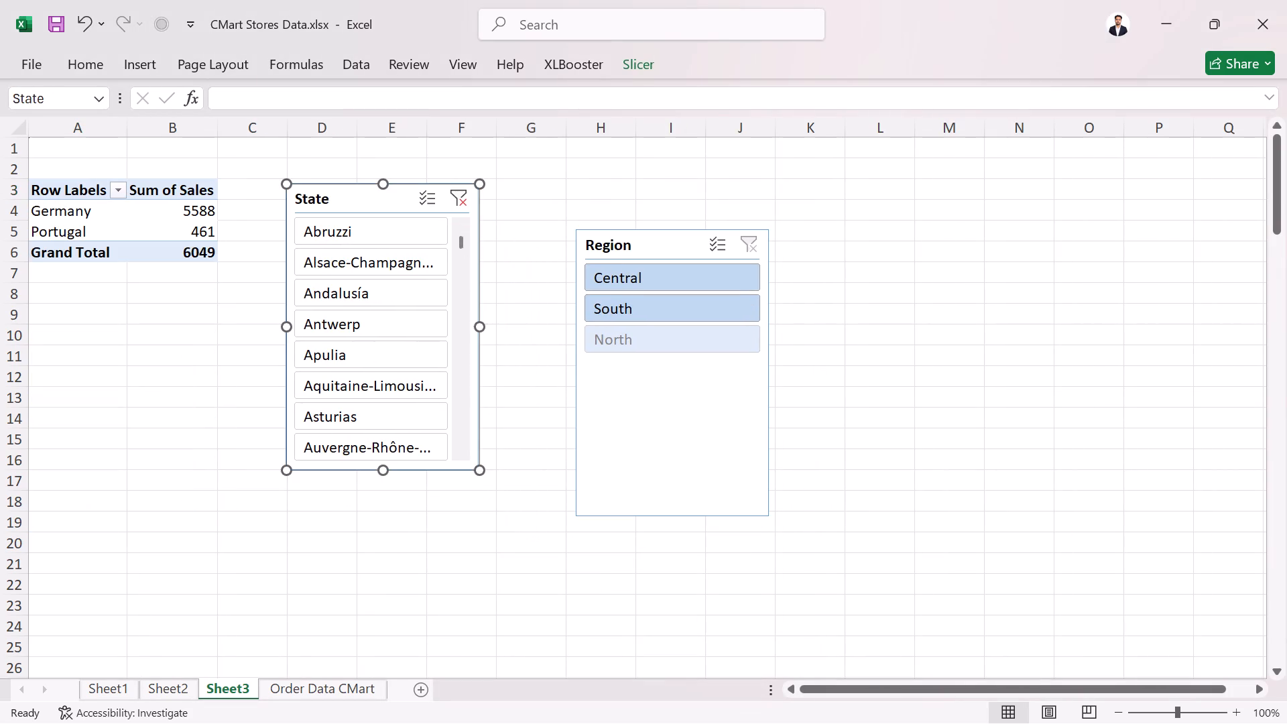
drag(629, 250, 558, 203)
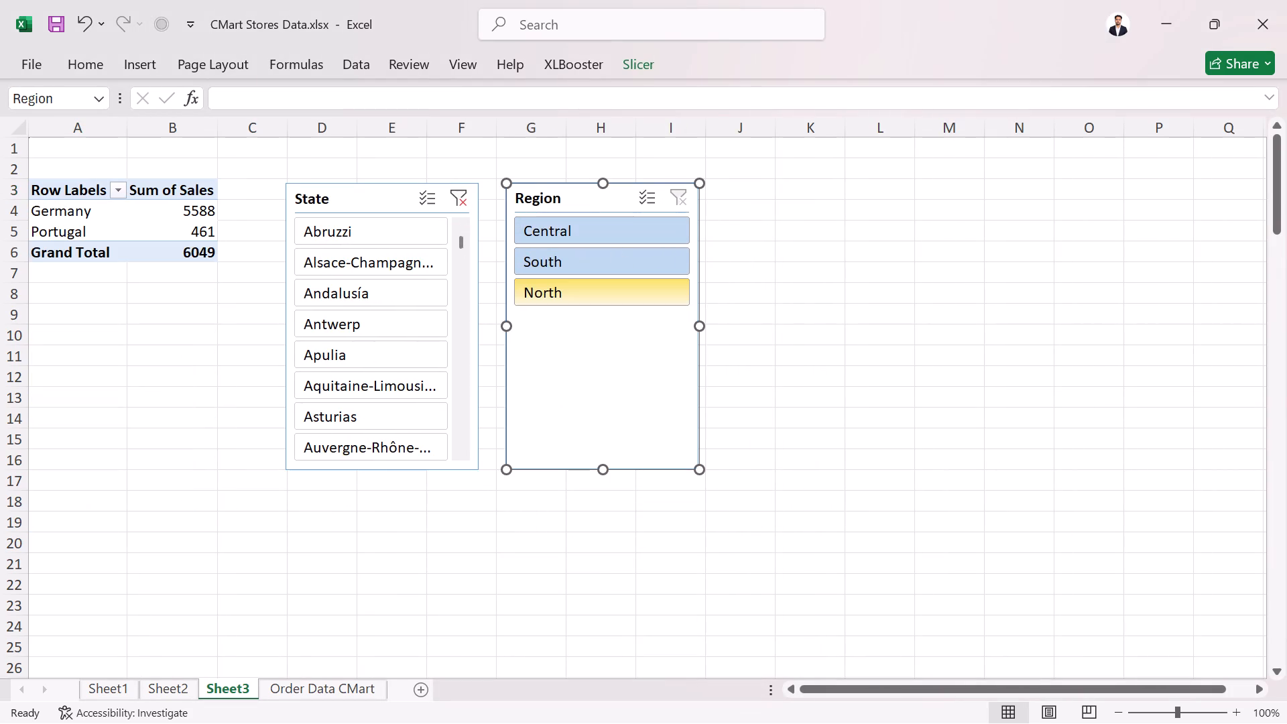
Arrange the Region slicer's buttons in 3 columns with a button height of 0.8 cm.
click(641, 68)
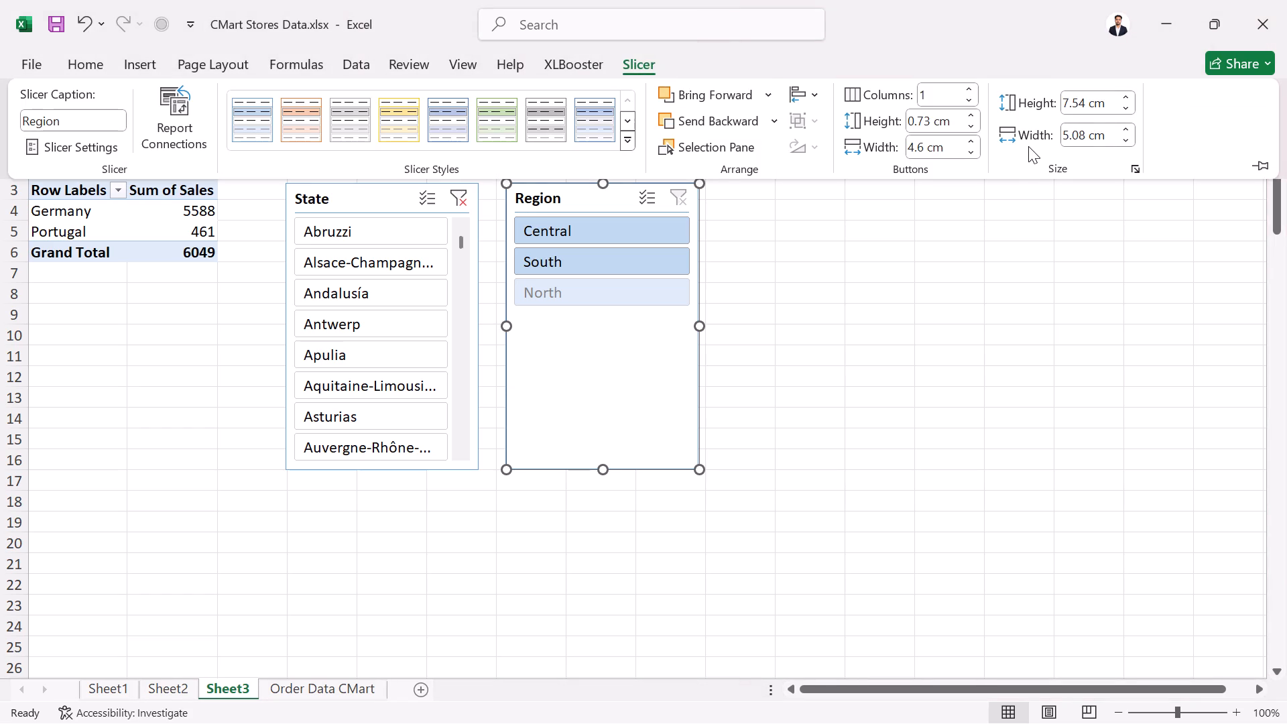
click(971, 86)
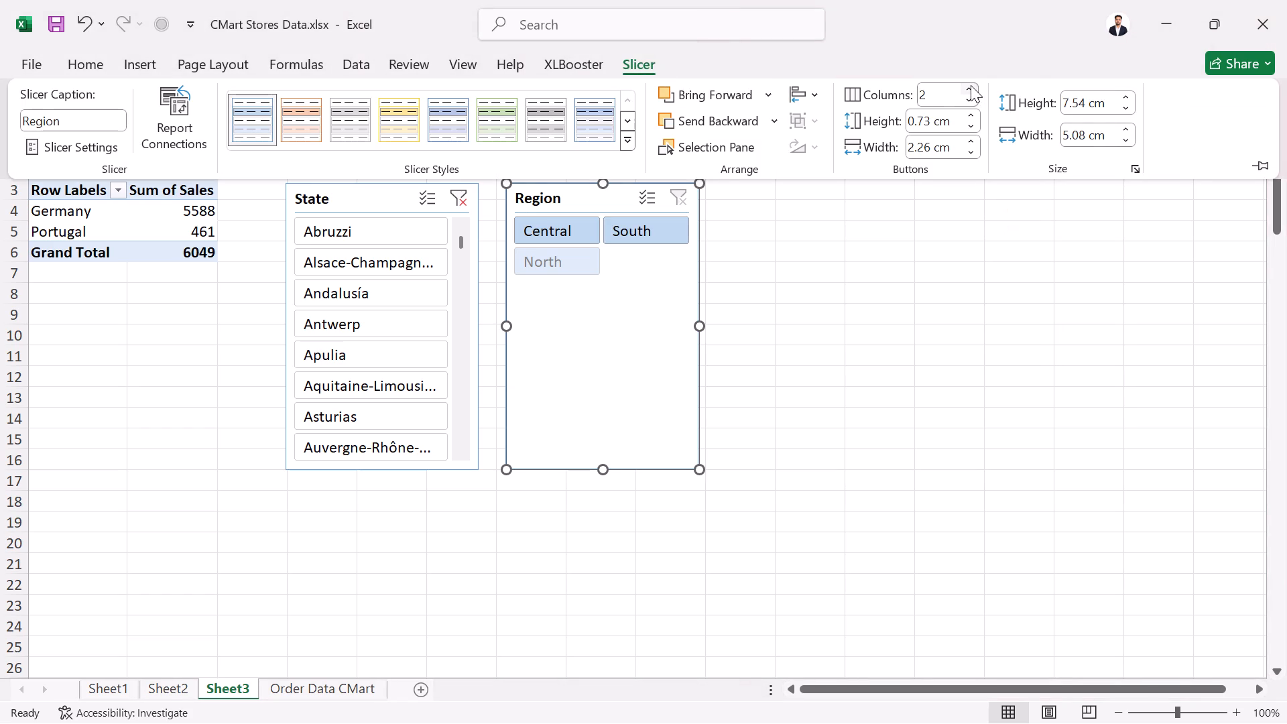
click(971, 112)
triple_click(969, 101)
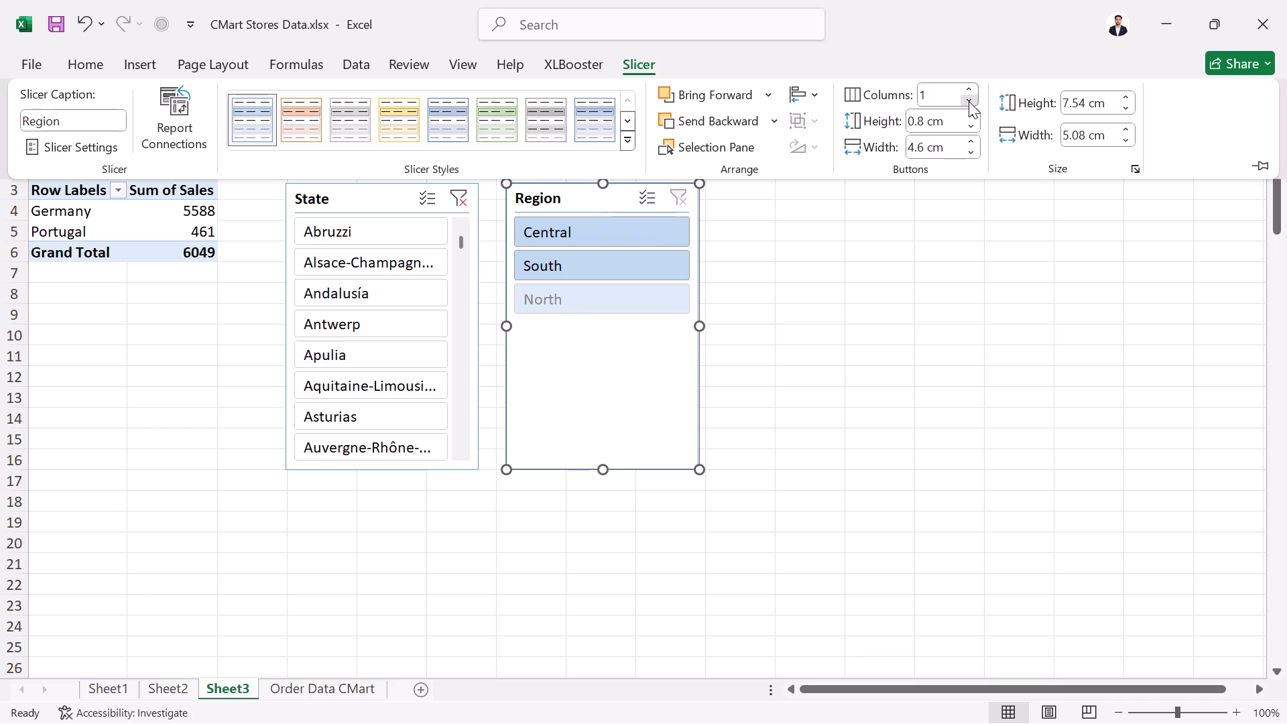
click(969, 101)
click(971, 86)
click(971, 85)
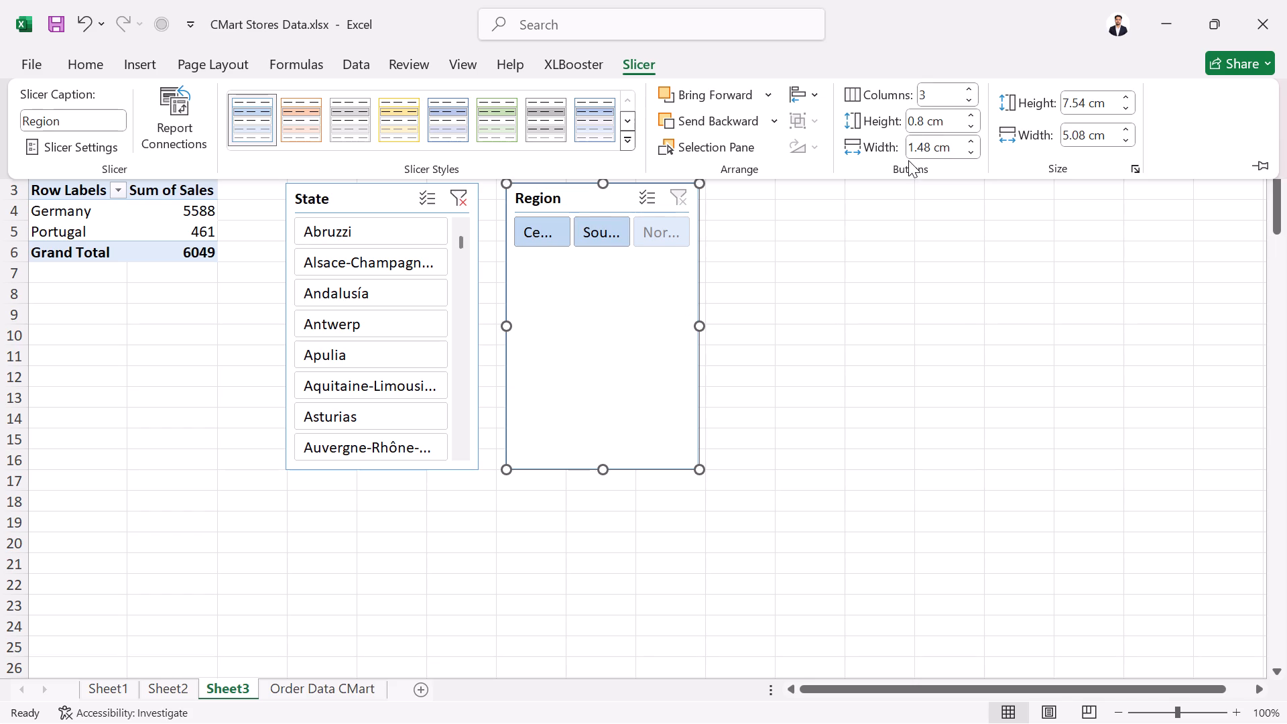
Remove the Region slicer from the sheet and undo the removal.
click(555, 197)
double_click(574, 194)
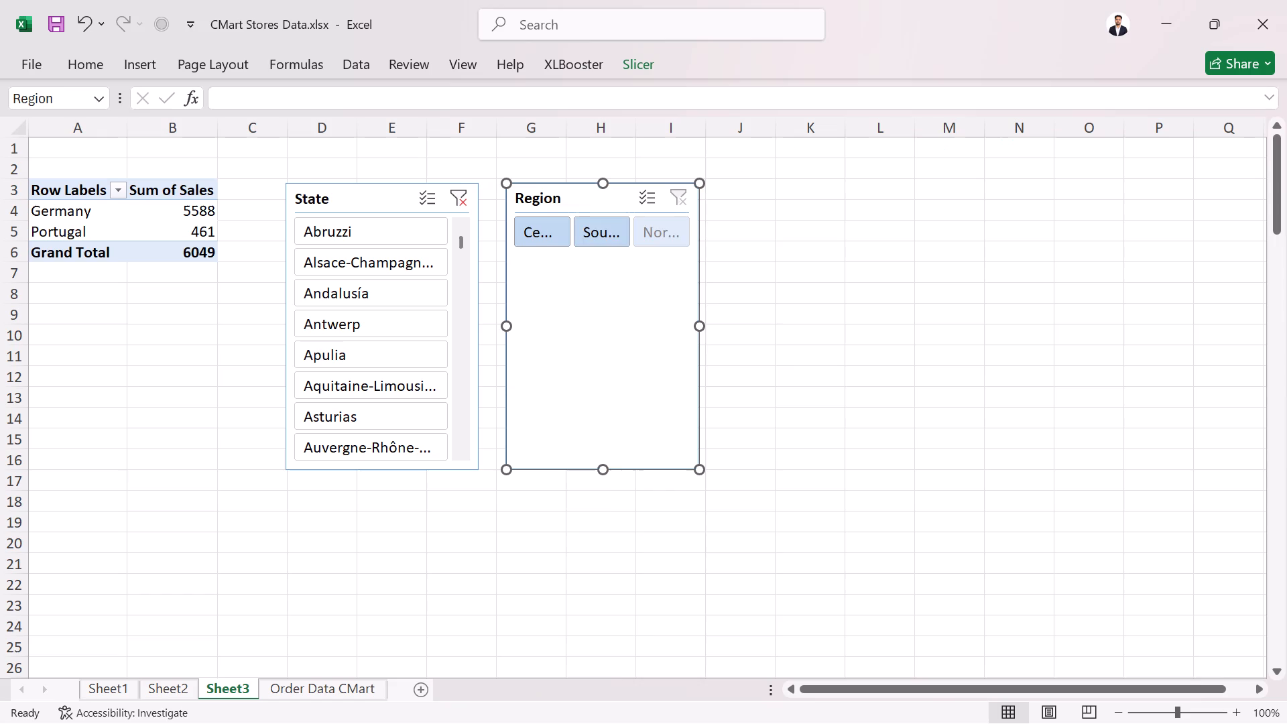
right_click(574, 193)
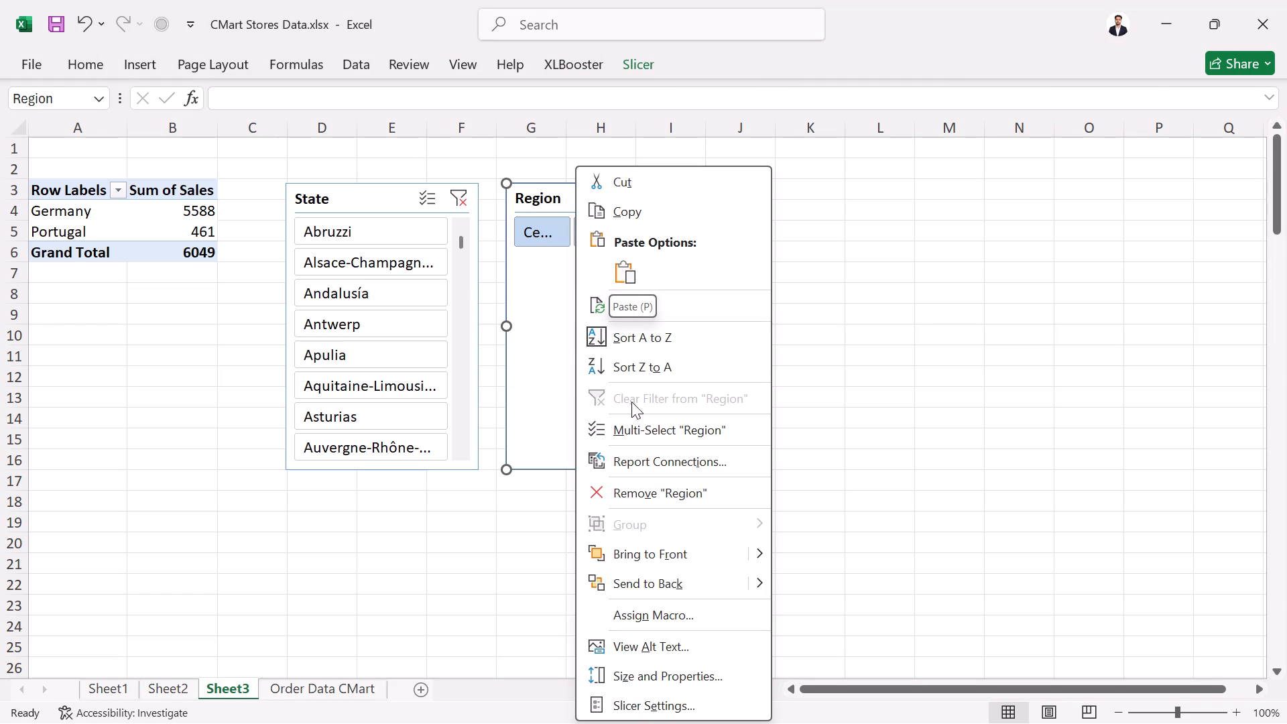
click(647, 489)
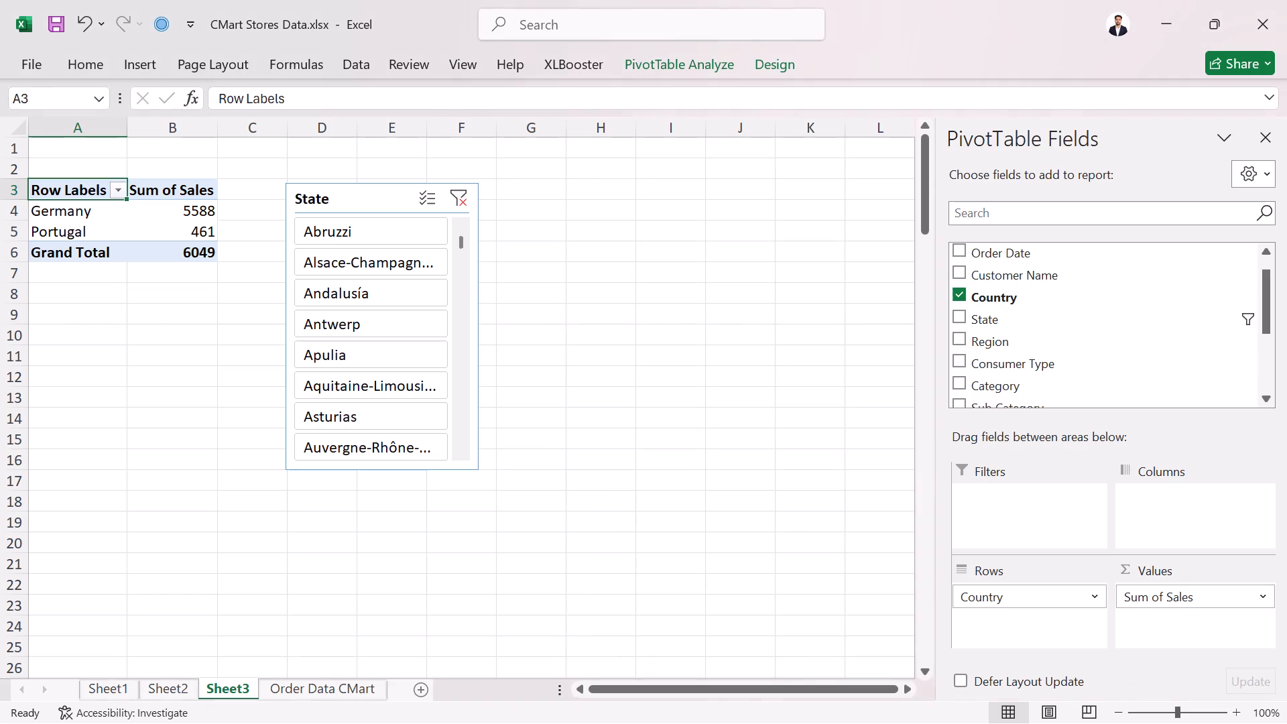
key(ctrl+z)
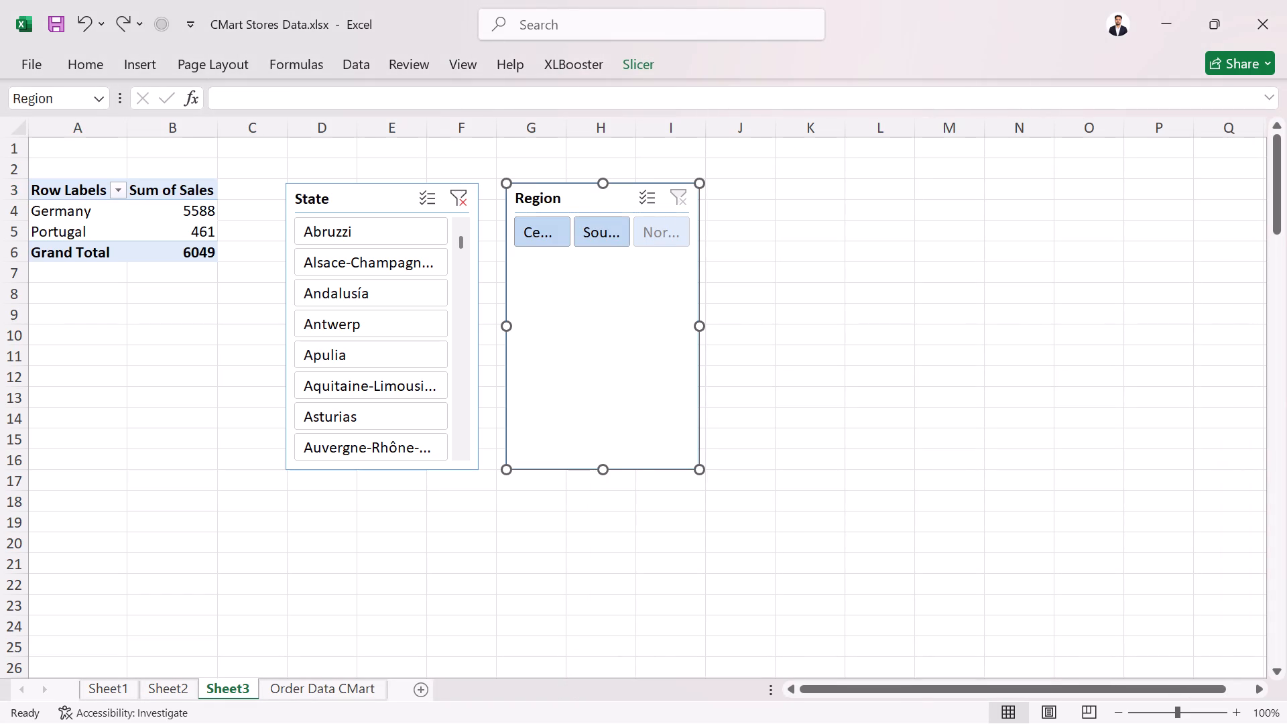
Hide the Region slicer's header through its slicer settings.
right_click(583, 202)
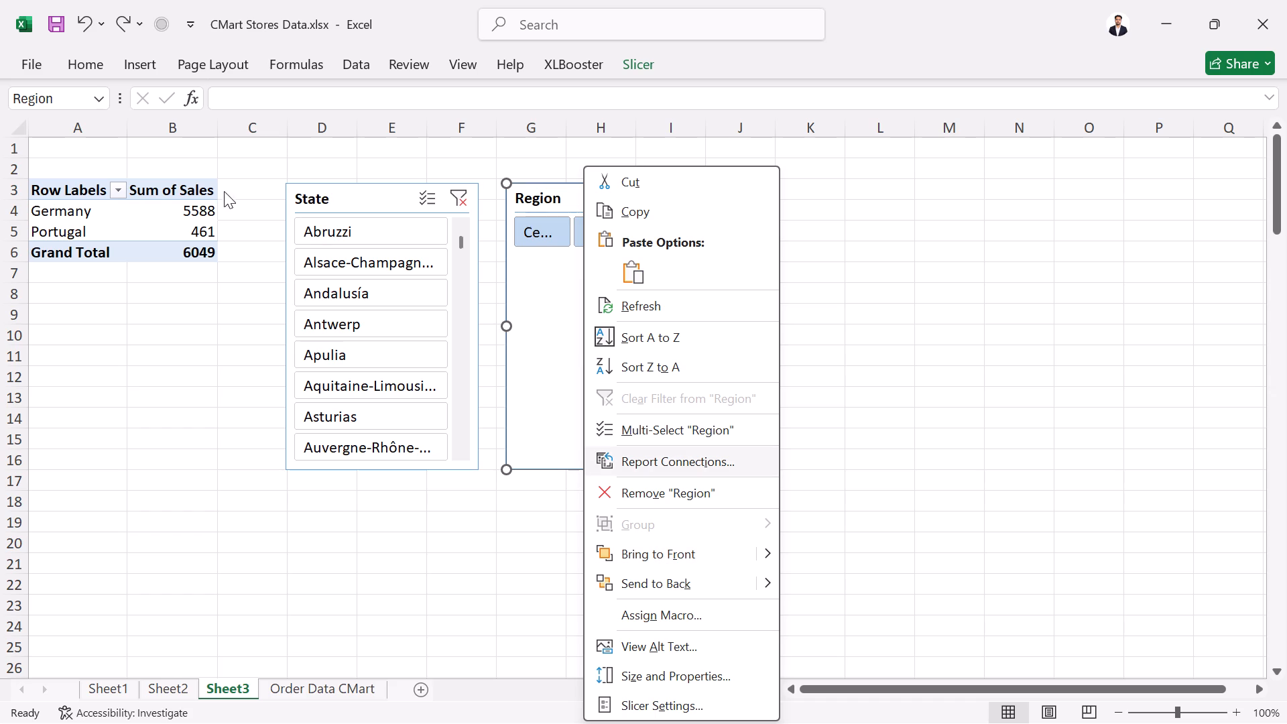
click(631, 61)
click(55, 144)
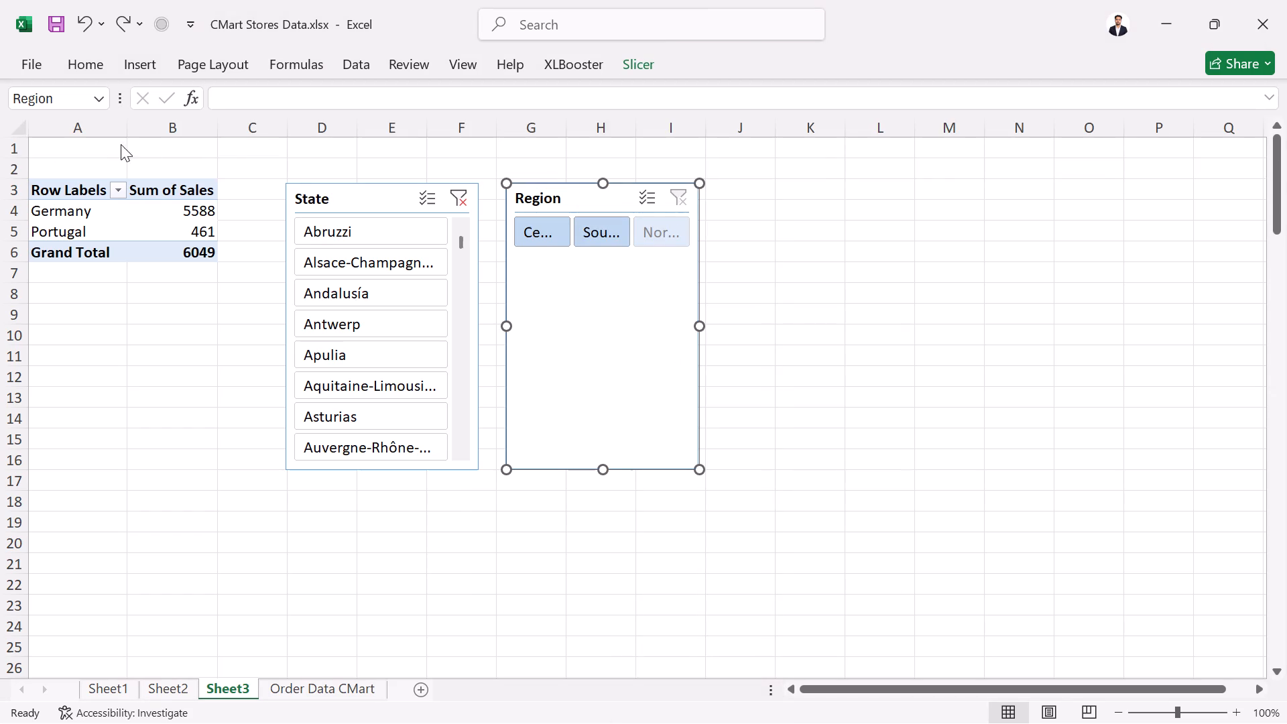
click(597, 363)
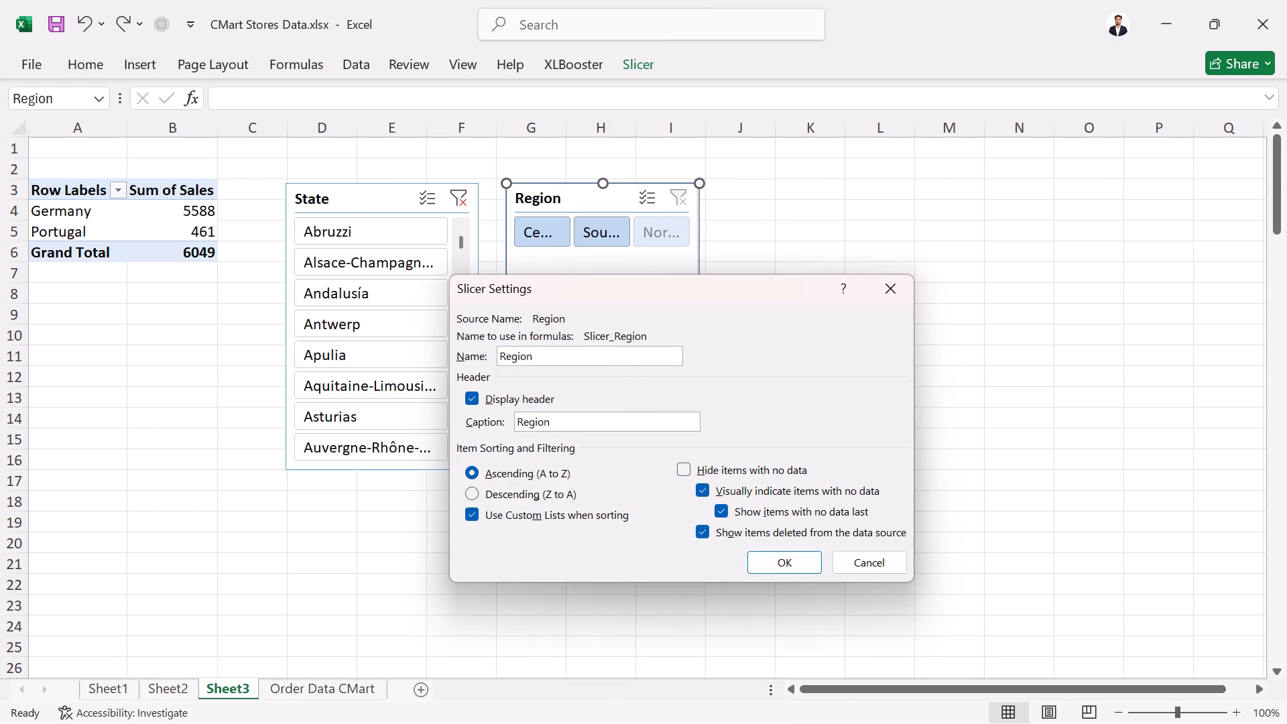
click(472, 400)
click(779, 548)
click(788, 558)
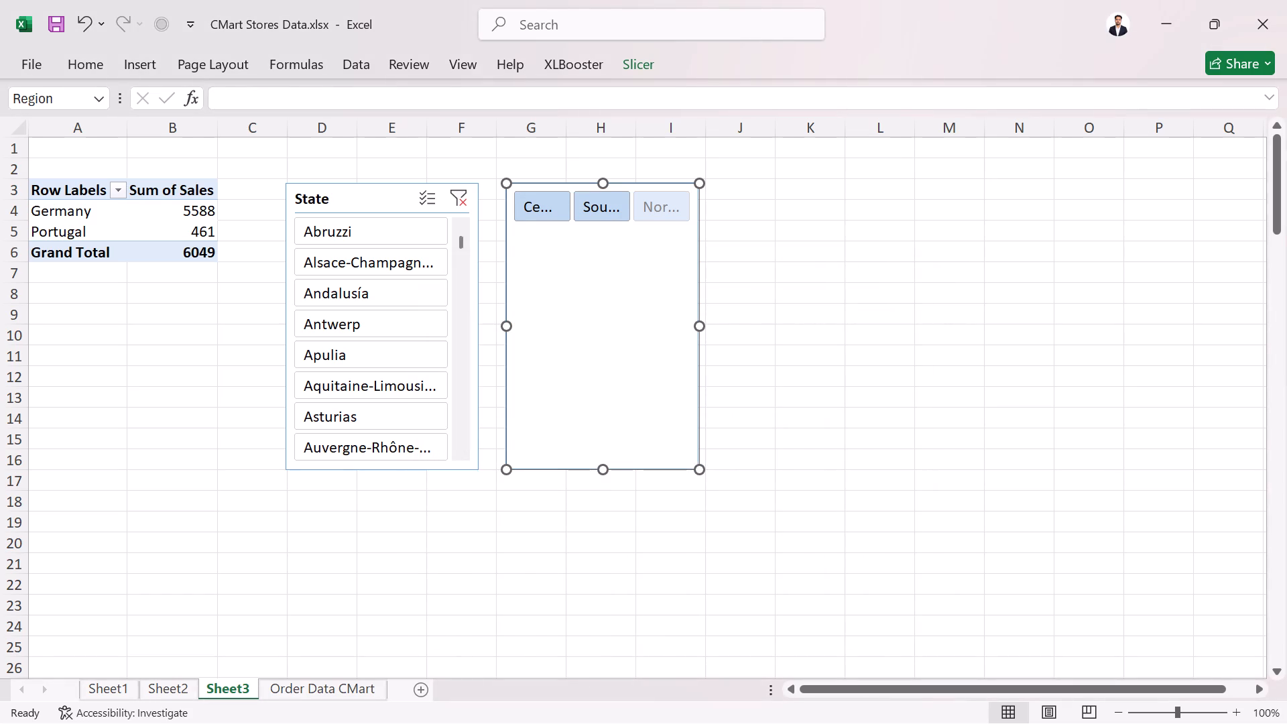
Move and resize the Region slicer into a wide, single-row strip spanning about columns I to O near row 3.
drag(695, 318, 832, 318)
click(770, 316)
drag(841, 326, 874, 326)
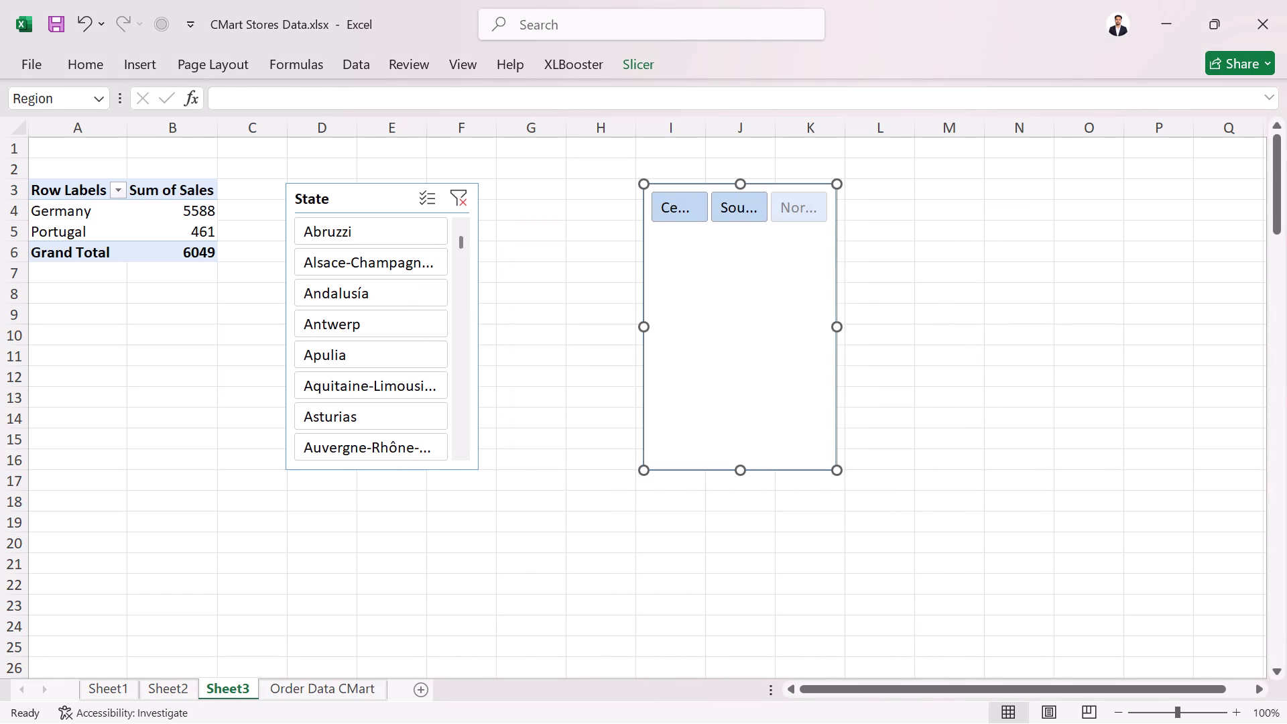
drag(874, 326, 1070, 335)
drag(856, 470, 873, 239)
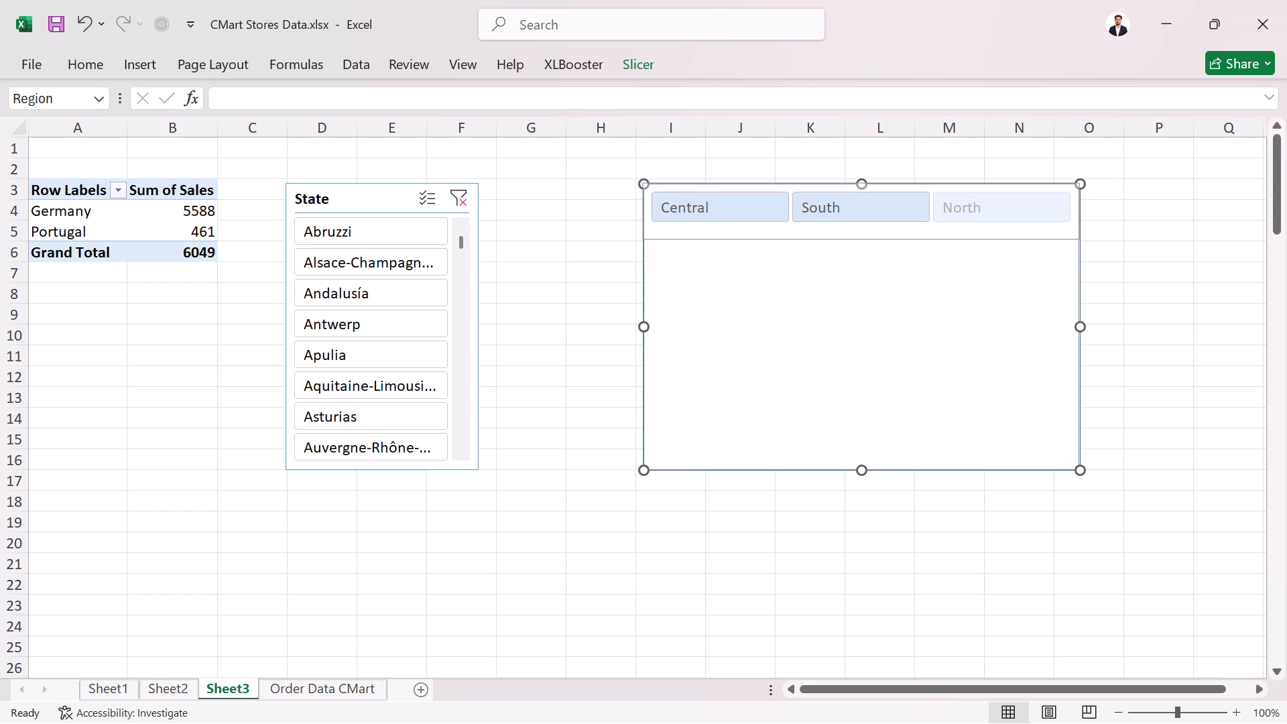
drag(873, 239, 876, 229)
drag(851, 214, 668, 245)
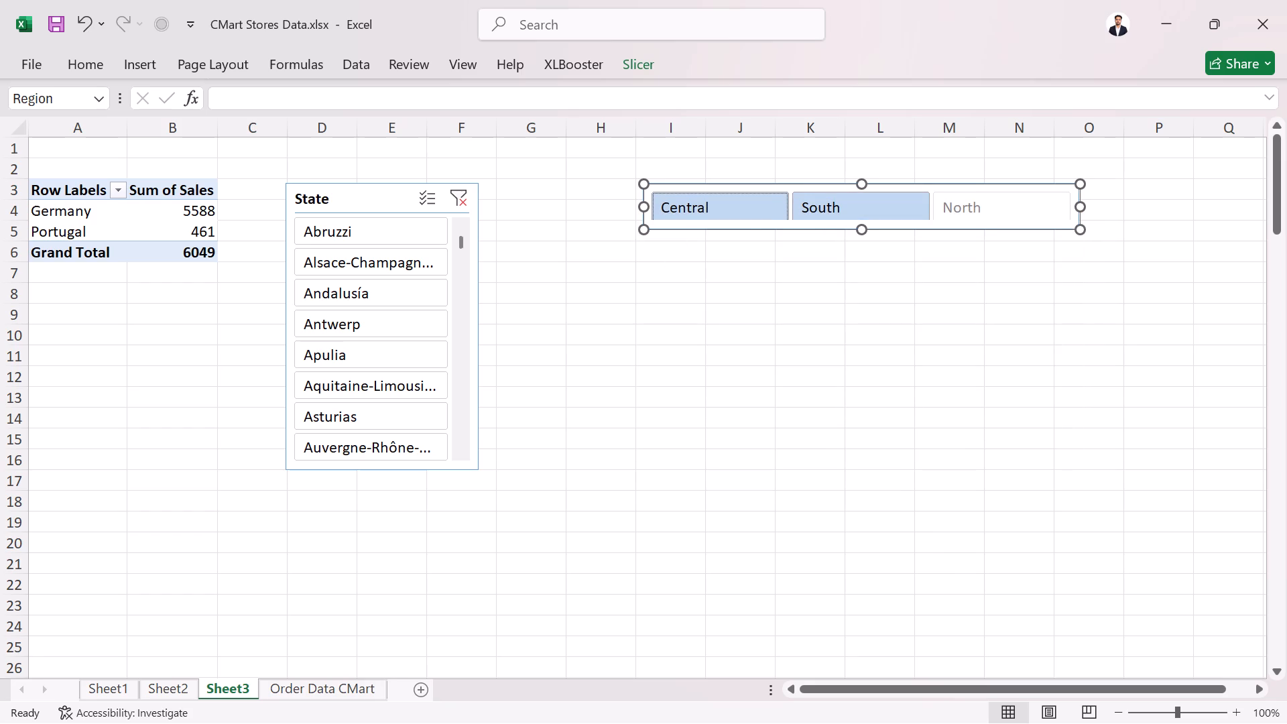
click(855, 253)
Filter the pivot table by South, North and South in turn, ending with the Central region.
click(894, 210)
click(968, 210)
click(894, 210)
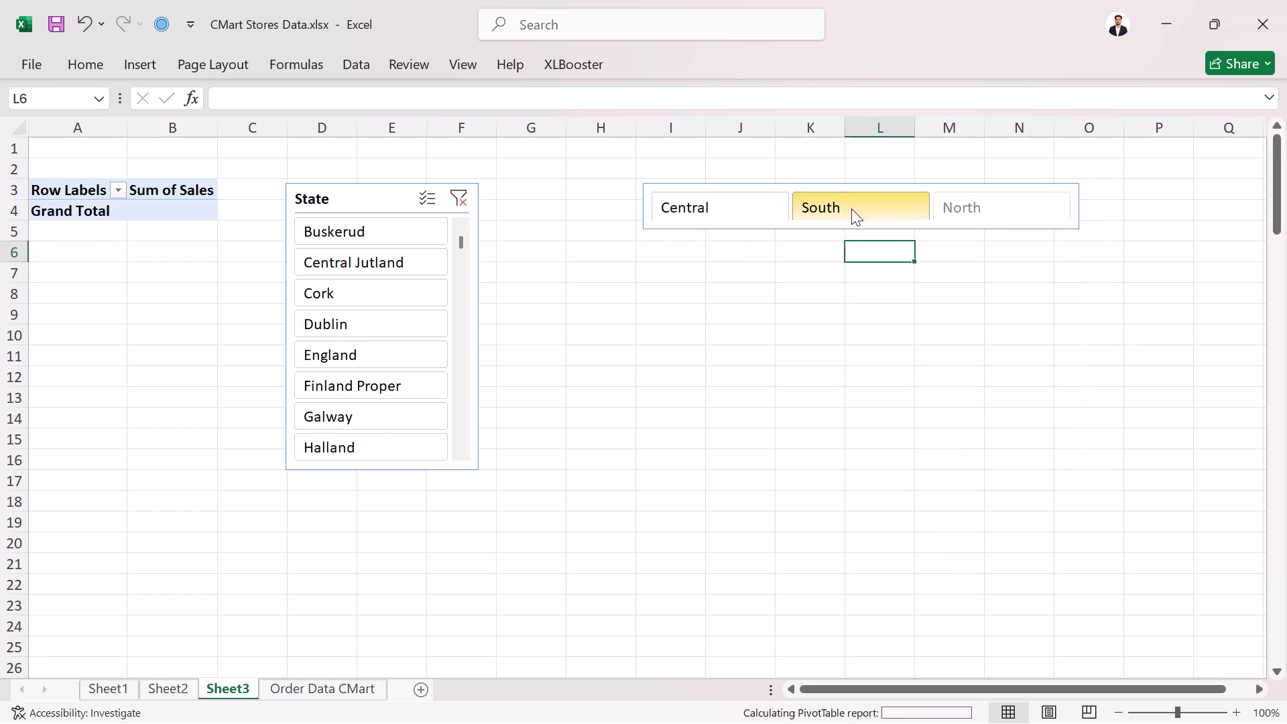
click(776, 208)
Move the Region slicer next to the State slicer, covering about columns G to M around rows 7 to 9.
drag(859, 182, 837, 186)
click(841, 185)
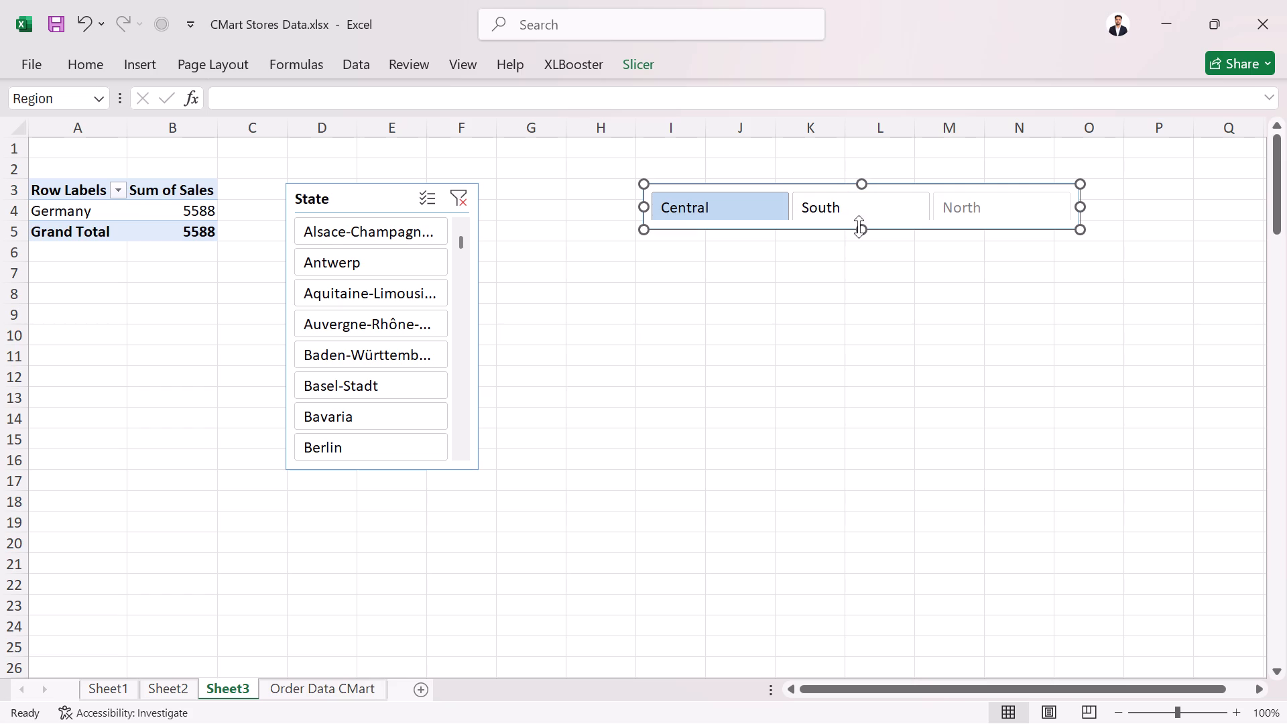
drag(860, 220, 718, 300)
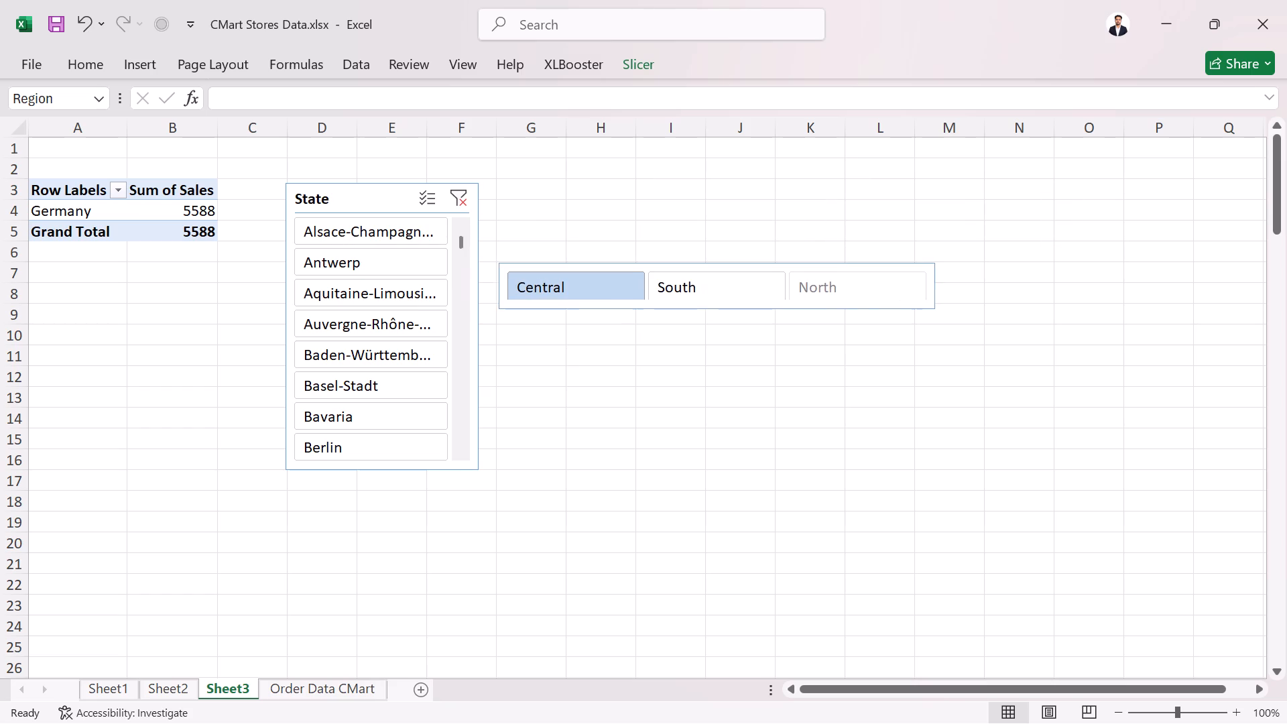
drag(718, 300, 719, 300)
click(718, 363)
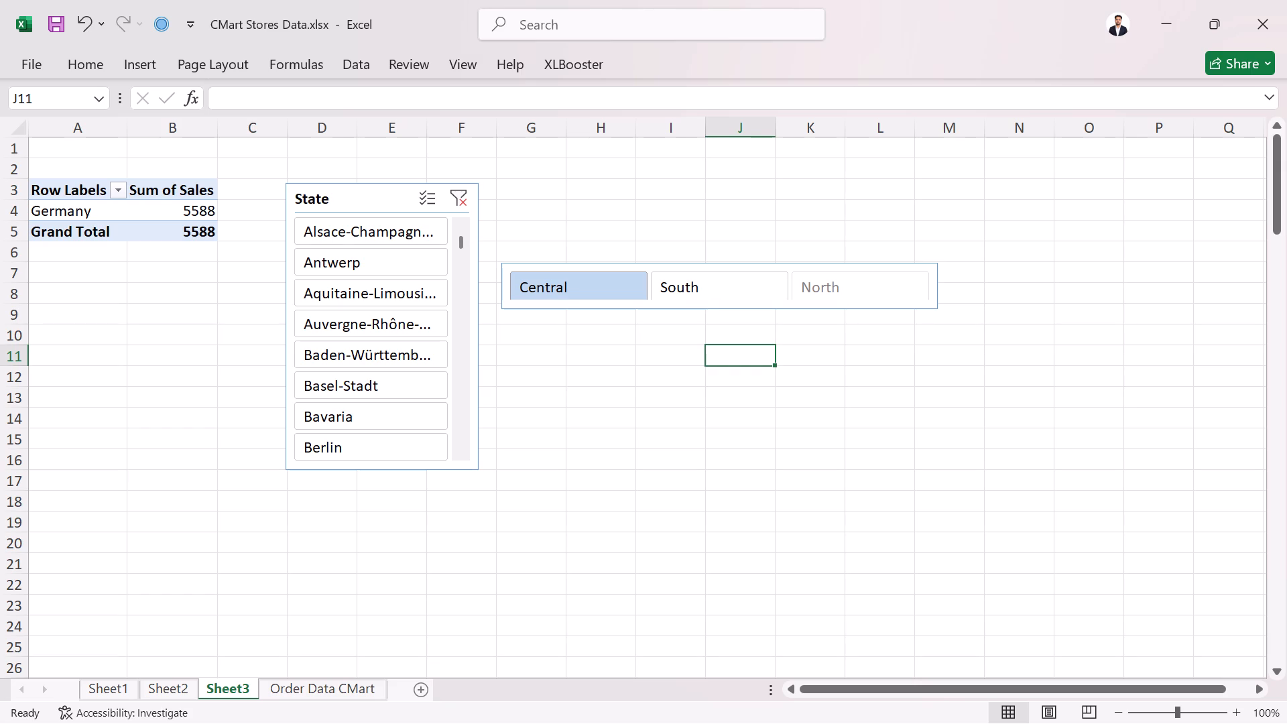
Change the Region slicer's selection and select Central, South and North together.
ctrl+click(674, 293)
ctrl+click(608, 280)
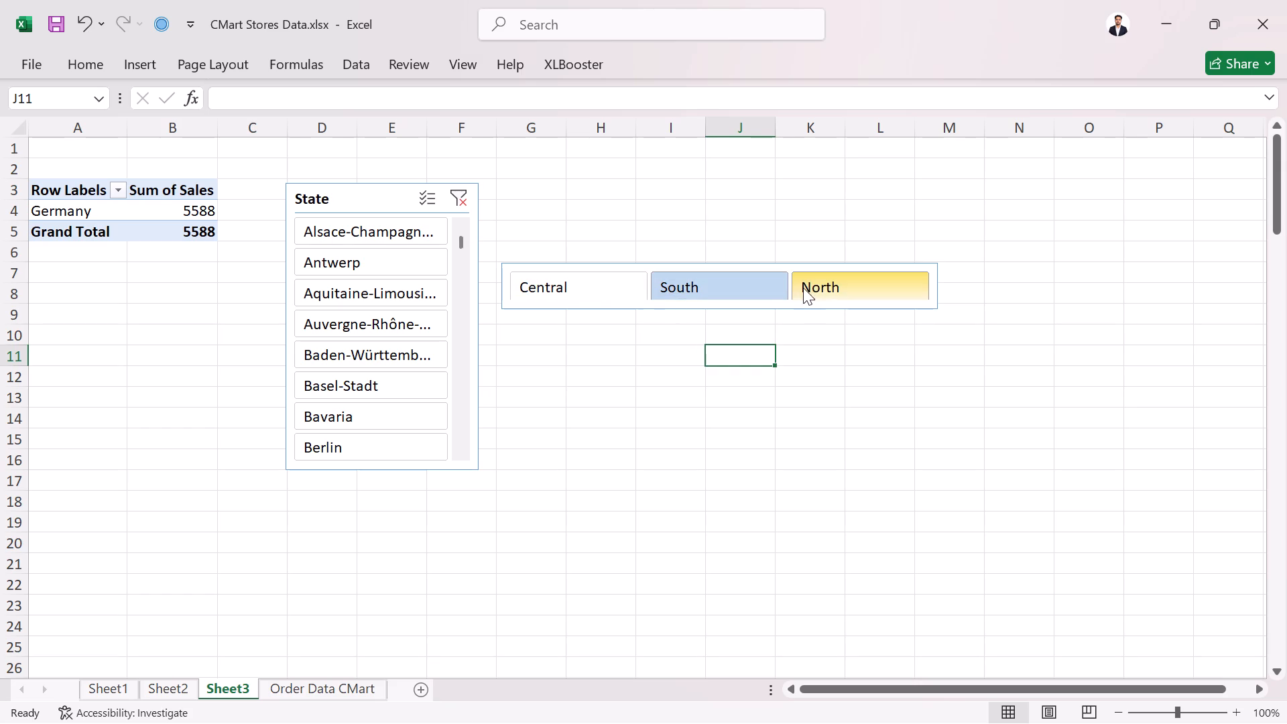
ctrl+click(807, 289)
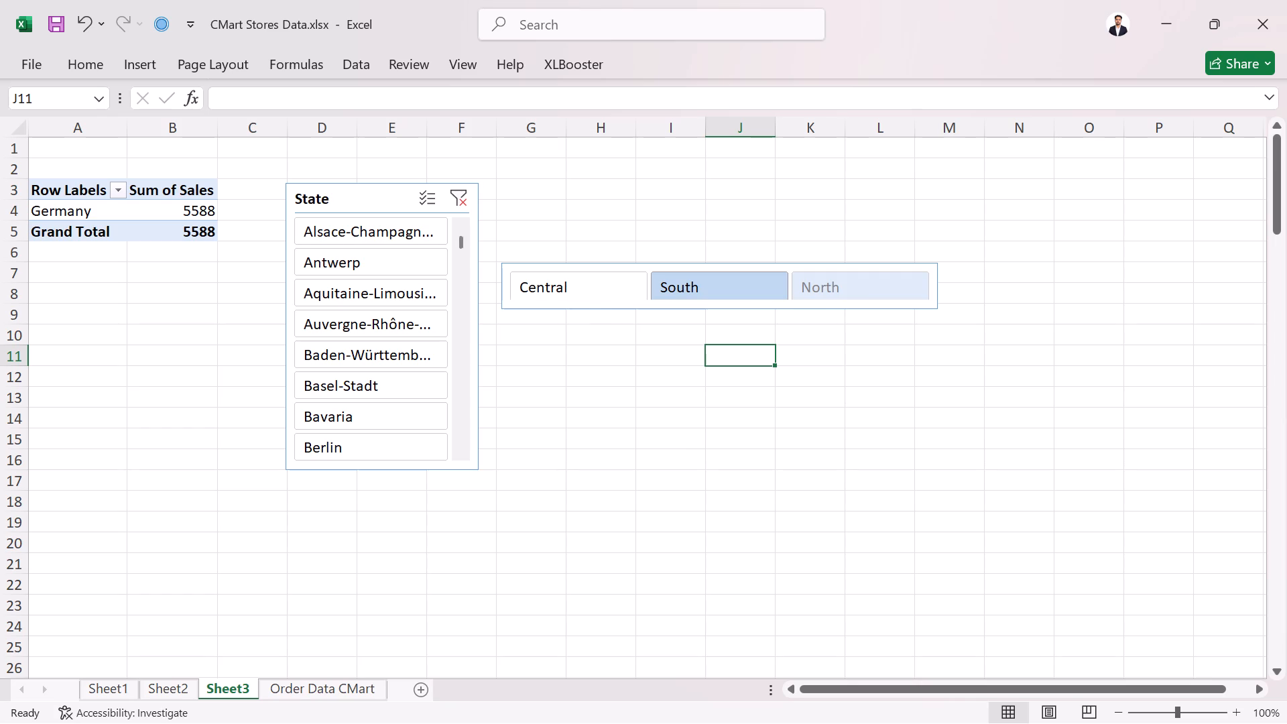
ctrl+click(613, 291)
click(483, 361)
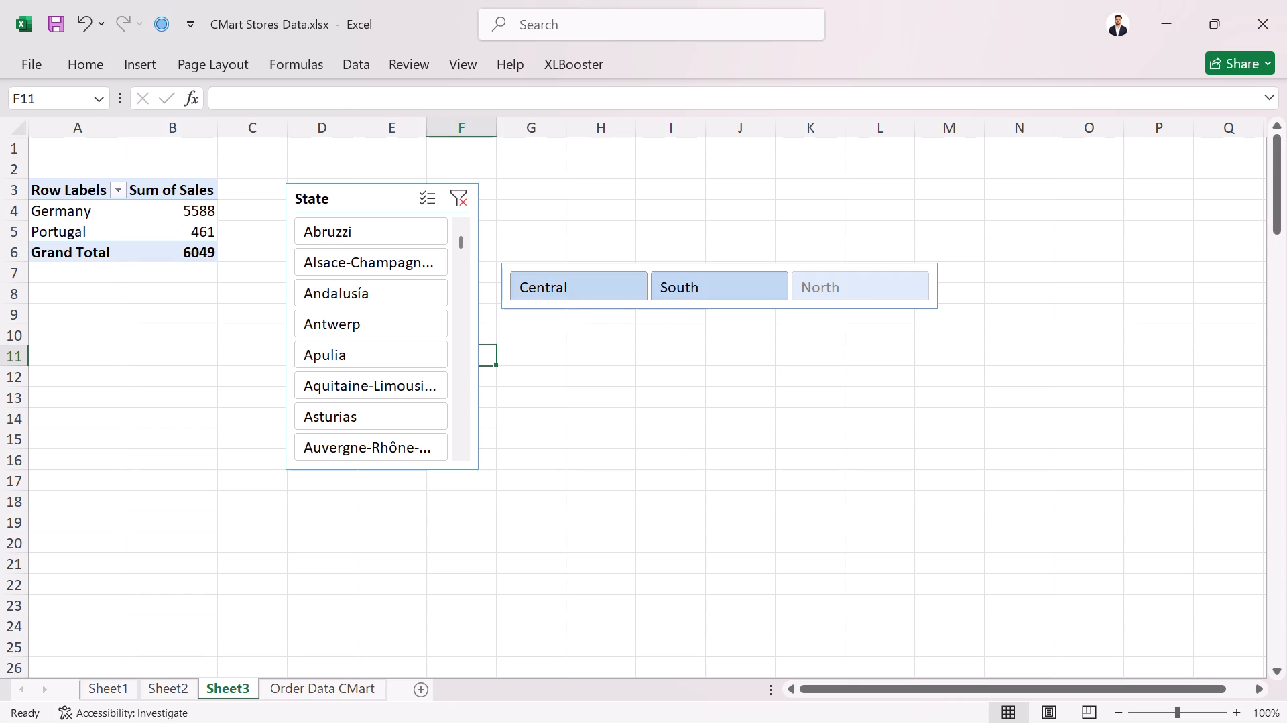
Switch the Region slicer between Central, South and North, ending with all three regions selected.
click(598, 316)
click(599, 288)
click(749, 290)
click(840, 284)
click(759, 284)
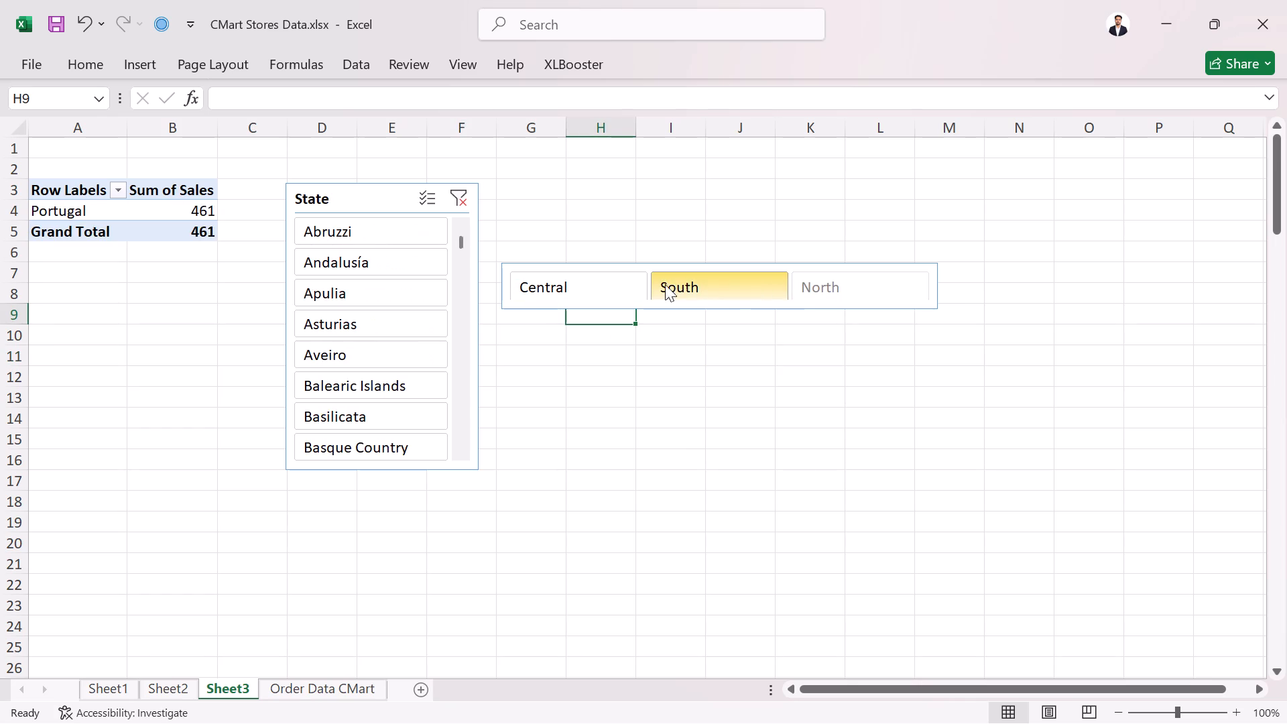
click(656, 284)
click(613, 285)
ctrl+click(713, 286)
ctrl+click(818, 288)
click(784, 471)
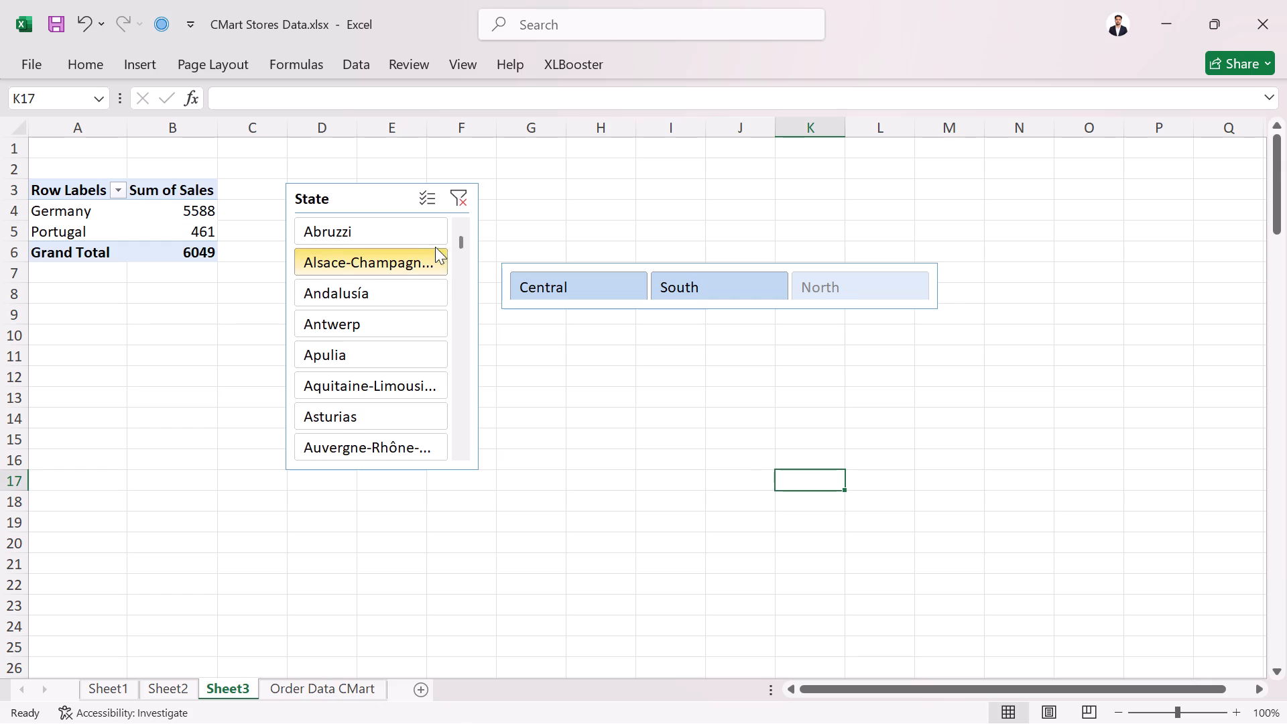
Check the country filter options of the pivot table's Row Labels and leave them as they are.
click(113, 198)
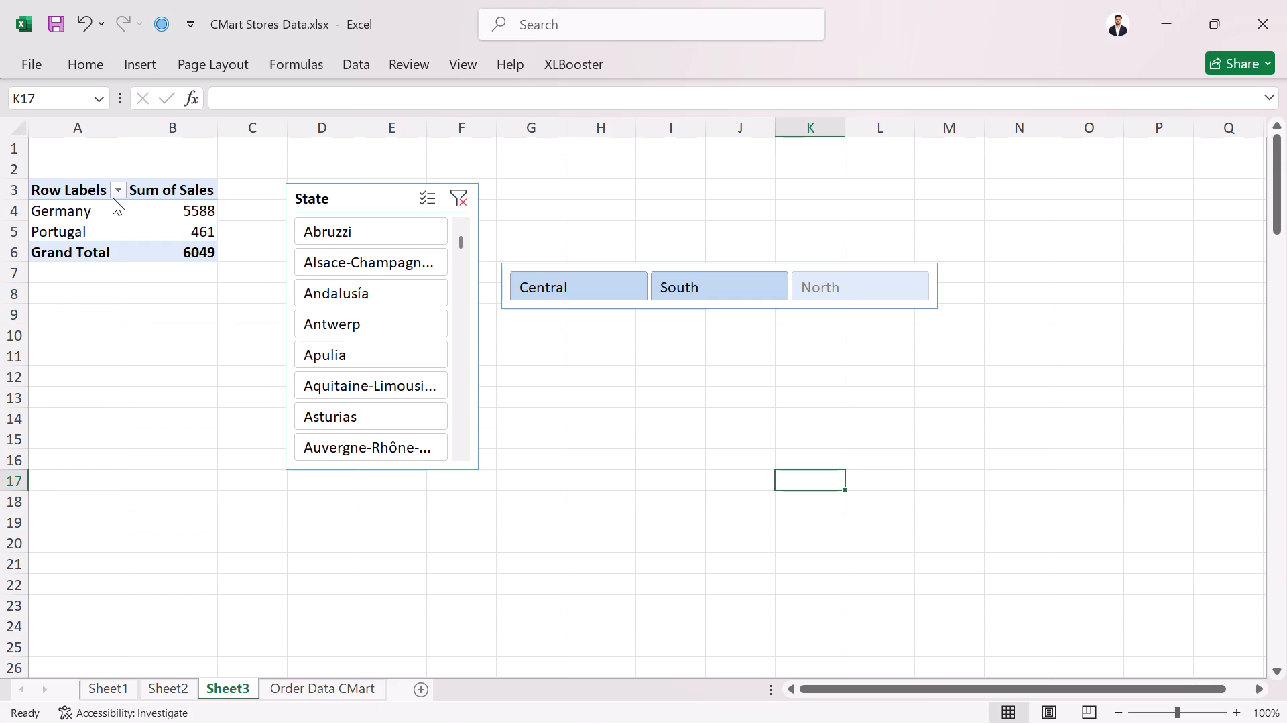
click(485, 537)
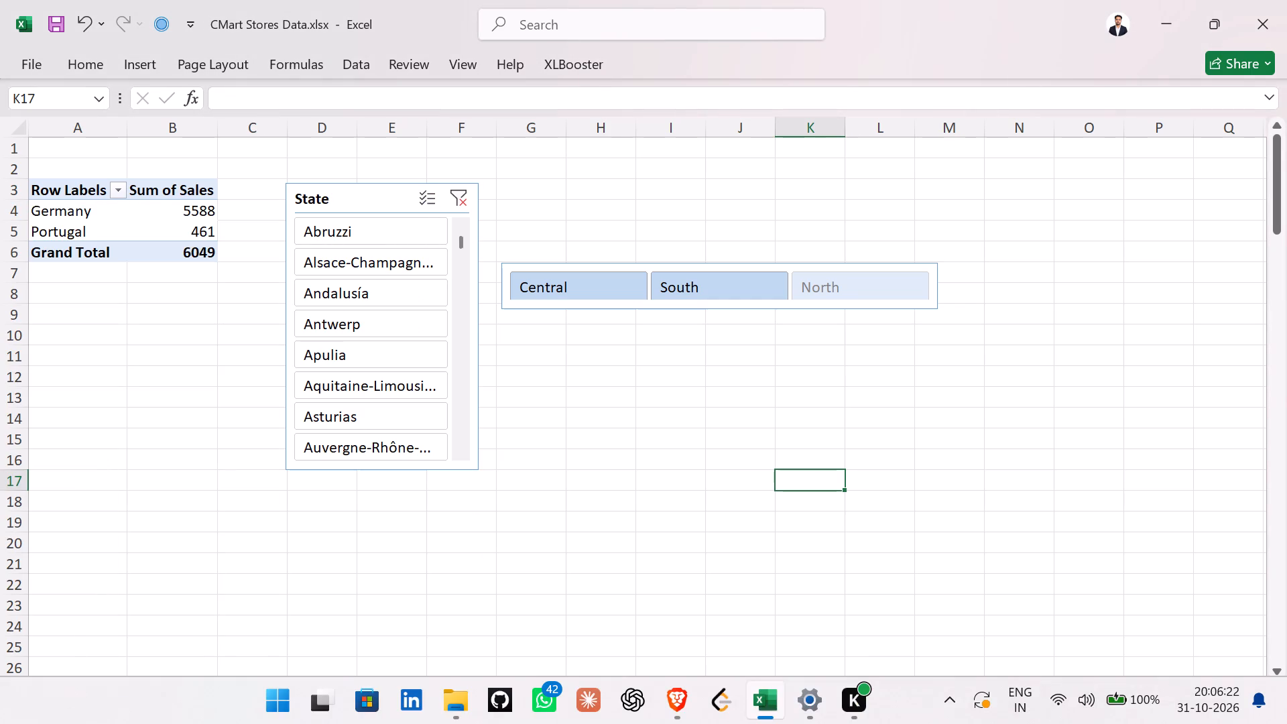
Filter the pivot table to the South region and clear the State slicer's filter.
click(742, 297)
click(767, 264)
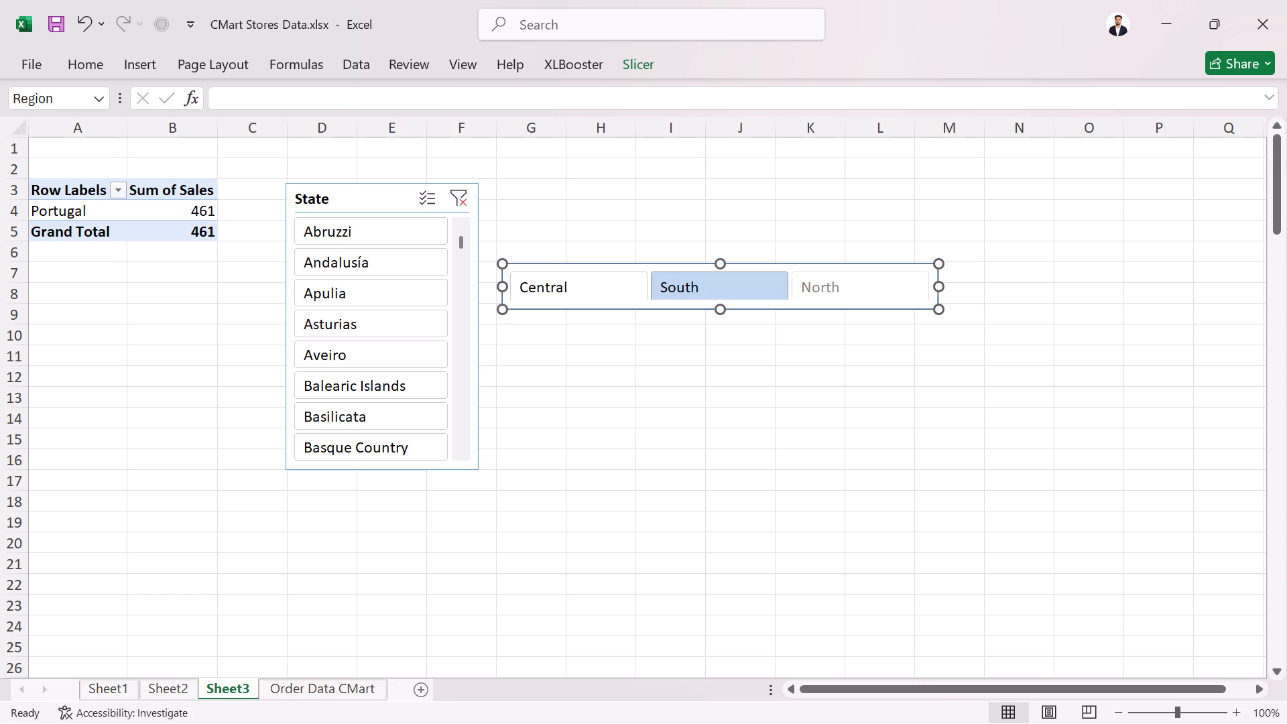
click(451, 190)
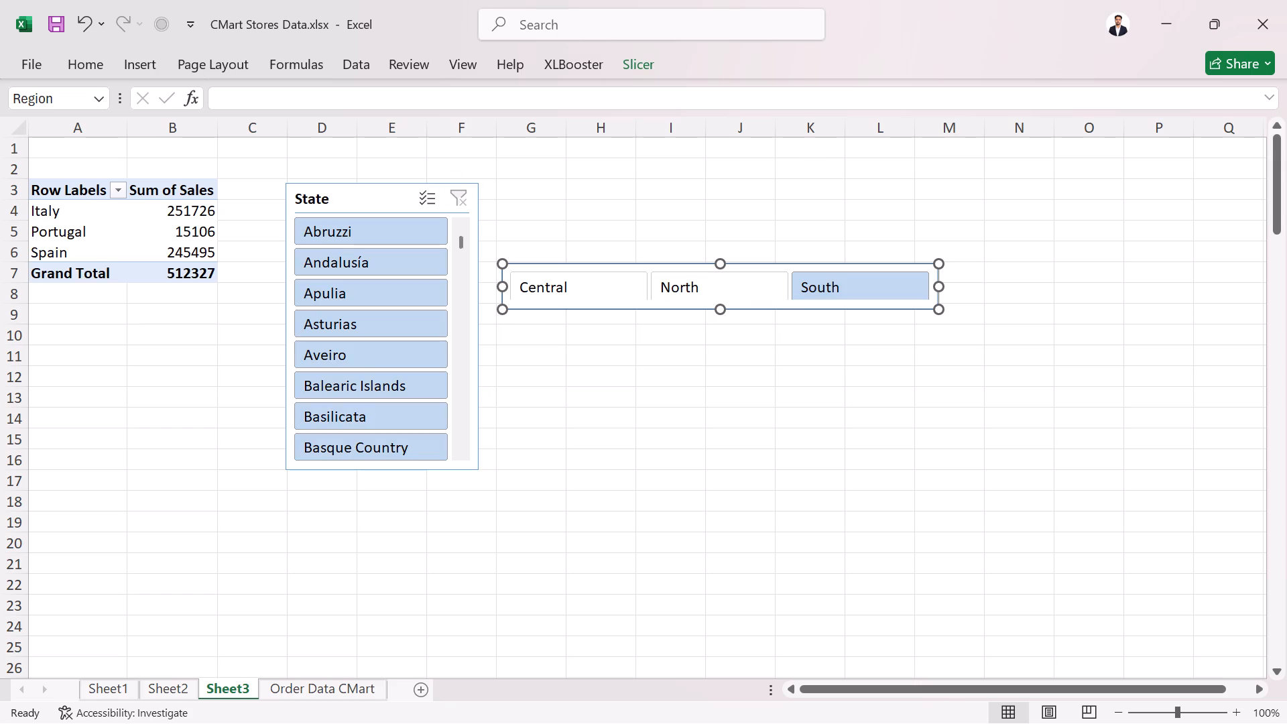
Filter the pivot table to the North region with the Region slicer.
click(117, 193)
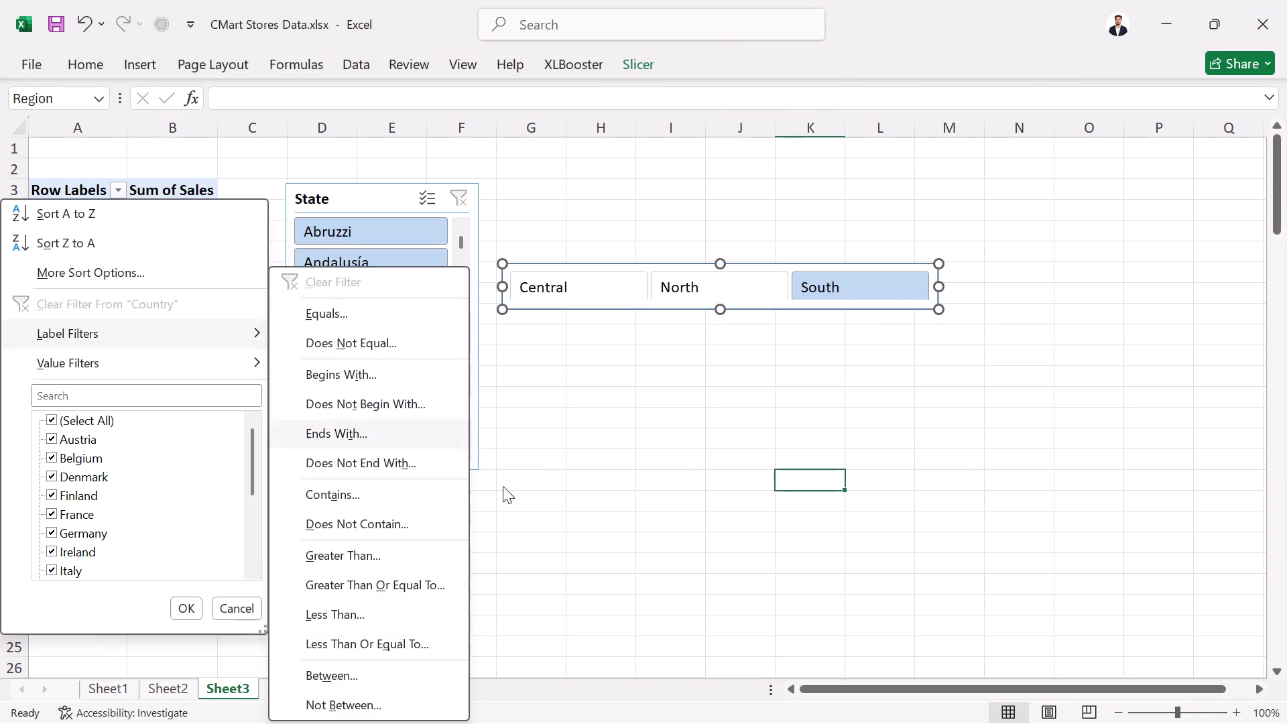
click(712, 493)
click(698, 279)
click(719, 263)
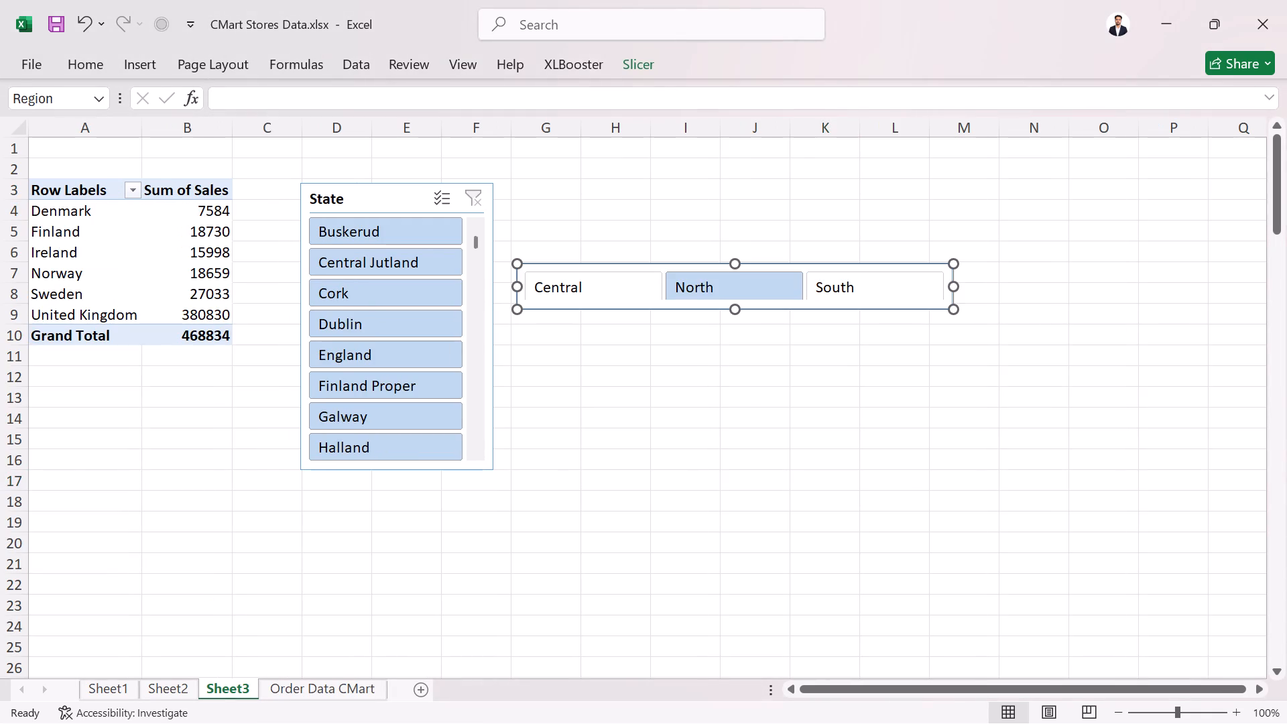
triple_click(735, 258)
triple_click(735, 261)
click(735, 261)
Resize the Region slicer, first making it taller and then shrinking it back to a single row of buttons.
drag(736, 311, 737, 405)
click(740, 368)
right_click(741, 365)
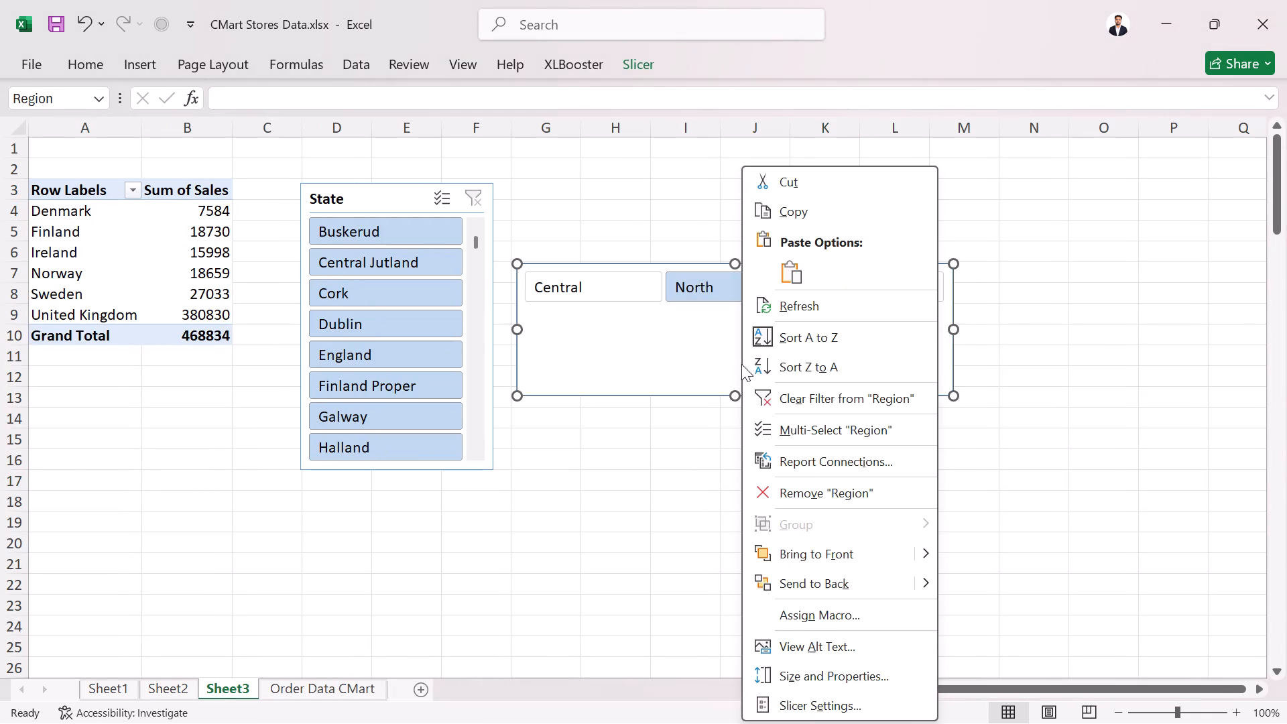
click(677, 335)
click(649, 435)
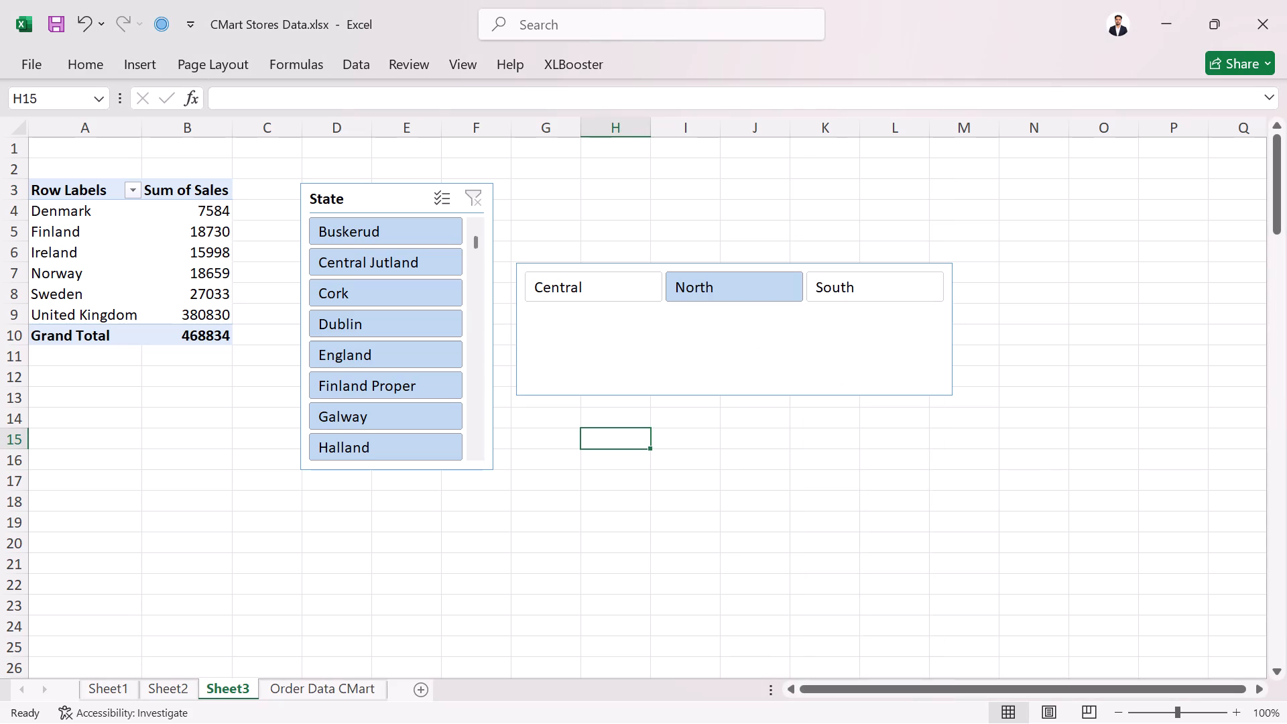
click(725, 353)
drag(733, 396, 736, 303)
click(713, 416)
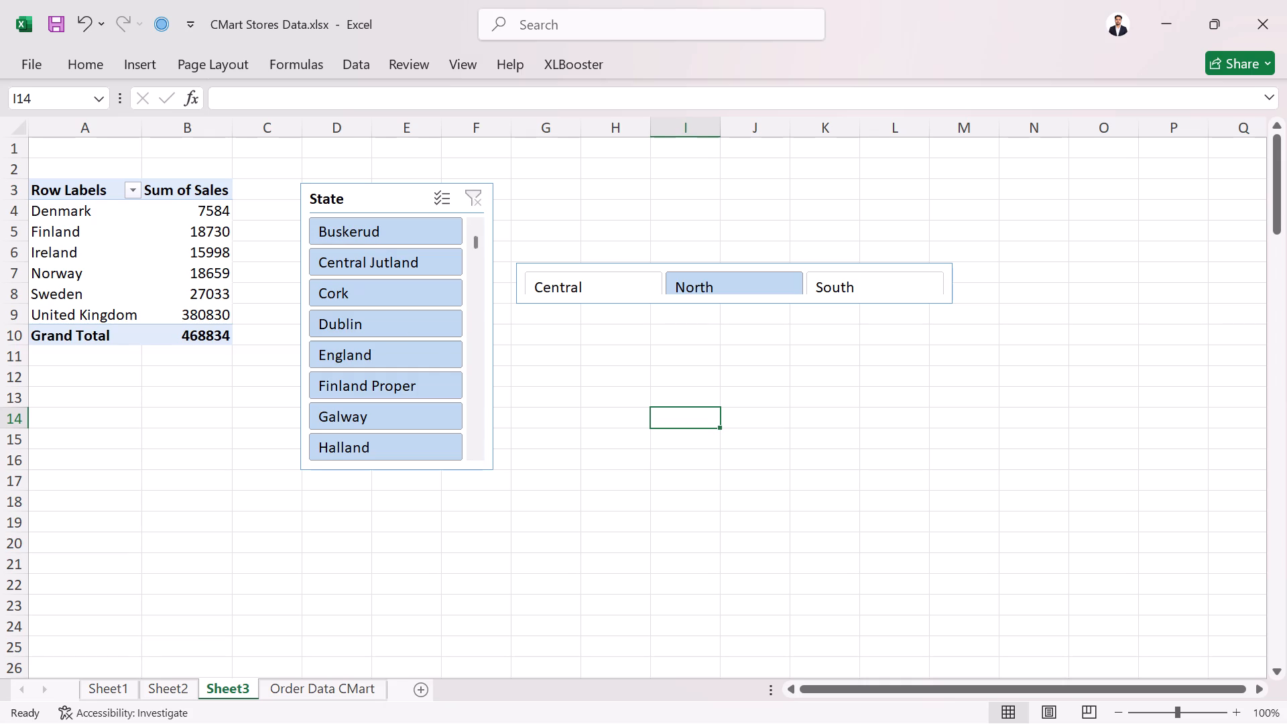
Turn off autofitting column widths on update in the pivot table's options.
click(129, 228)
right_click(129, 228)
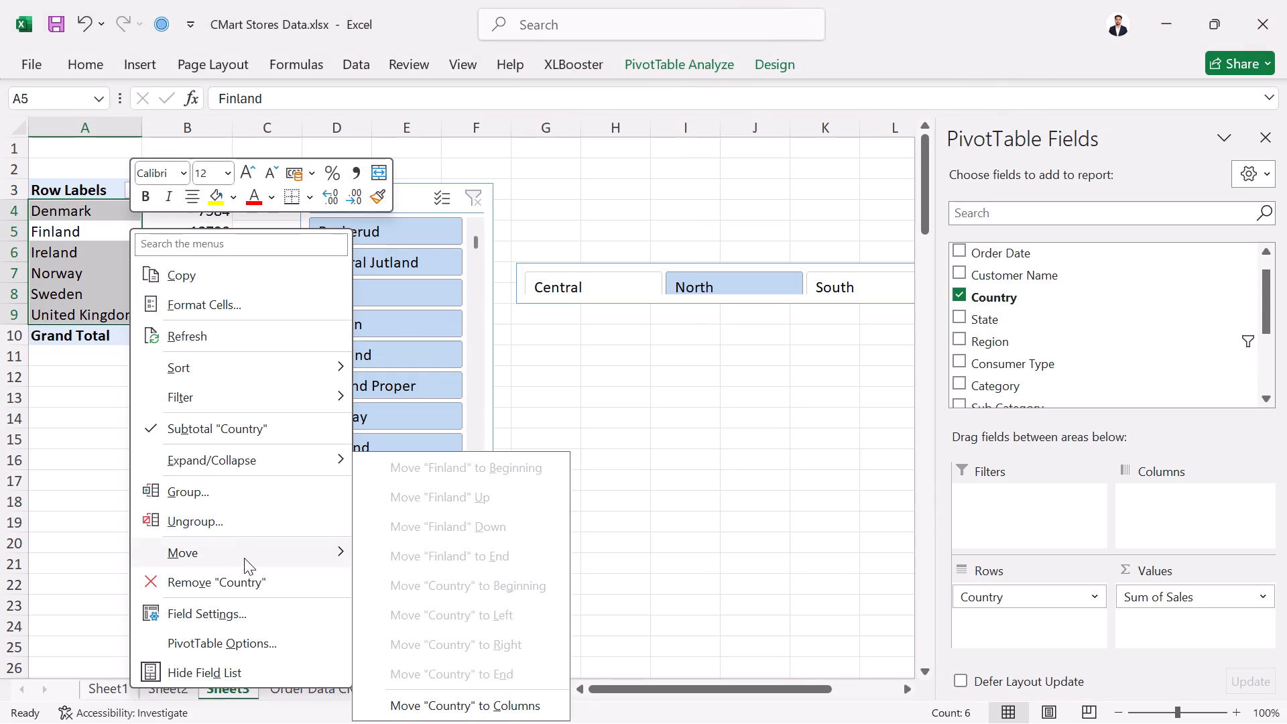
click(240, 642)
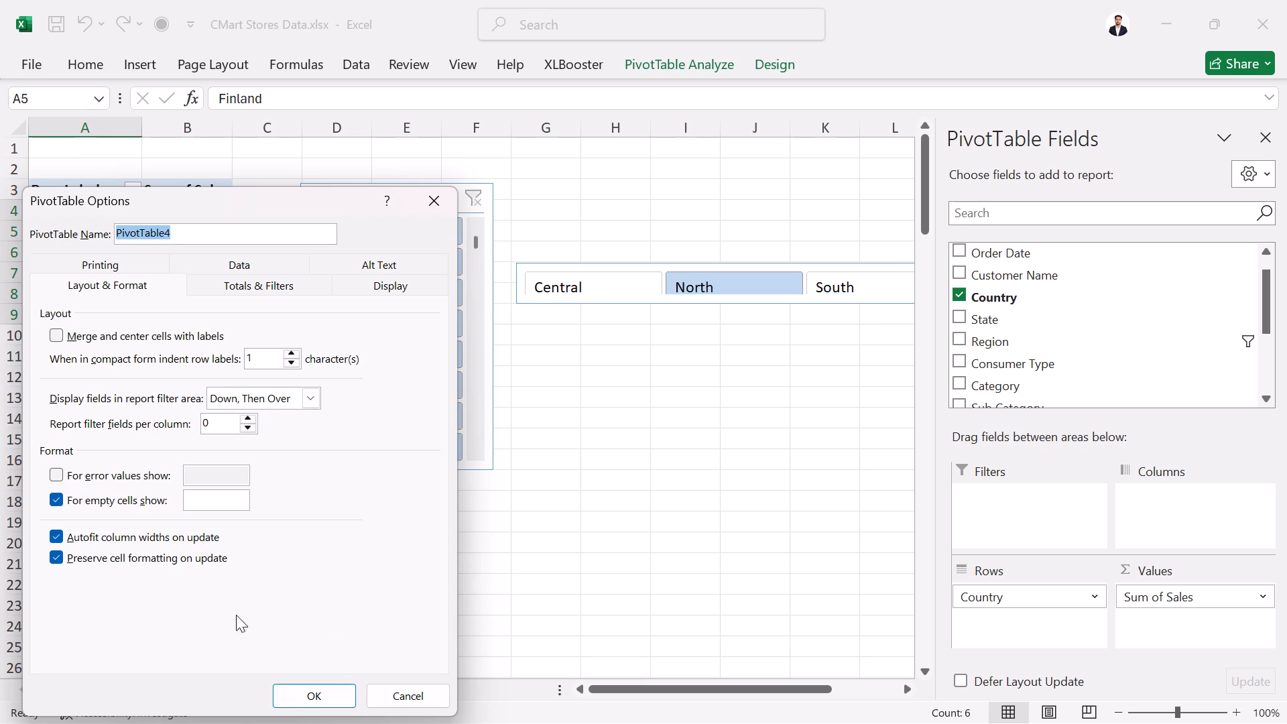
click(166, 539)
click(300, 697)
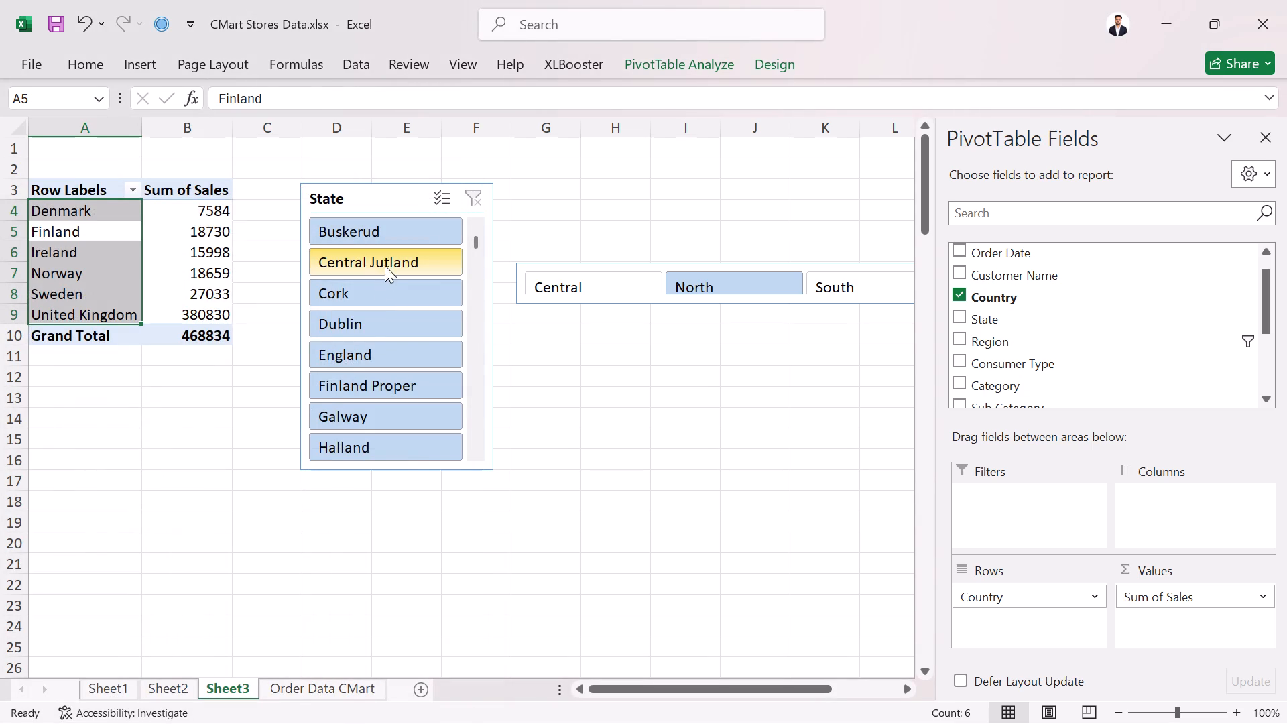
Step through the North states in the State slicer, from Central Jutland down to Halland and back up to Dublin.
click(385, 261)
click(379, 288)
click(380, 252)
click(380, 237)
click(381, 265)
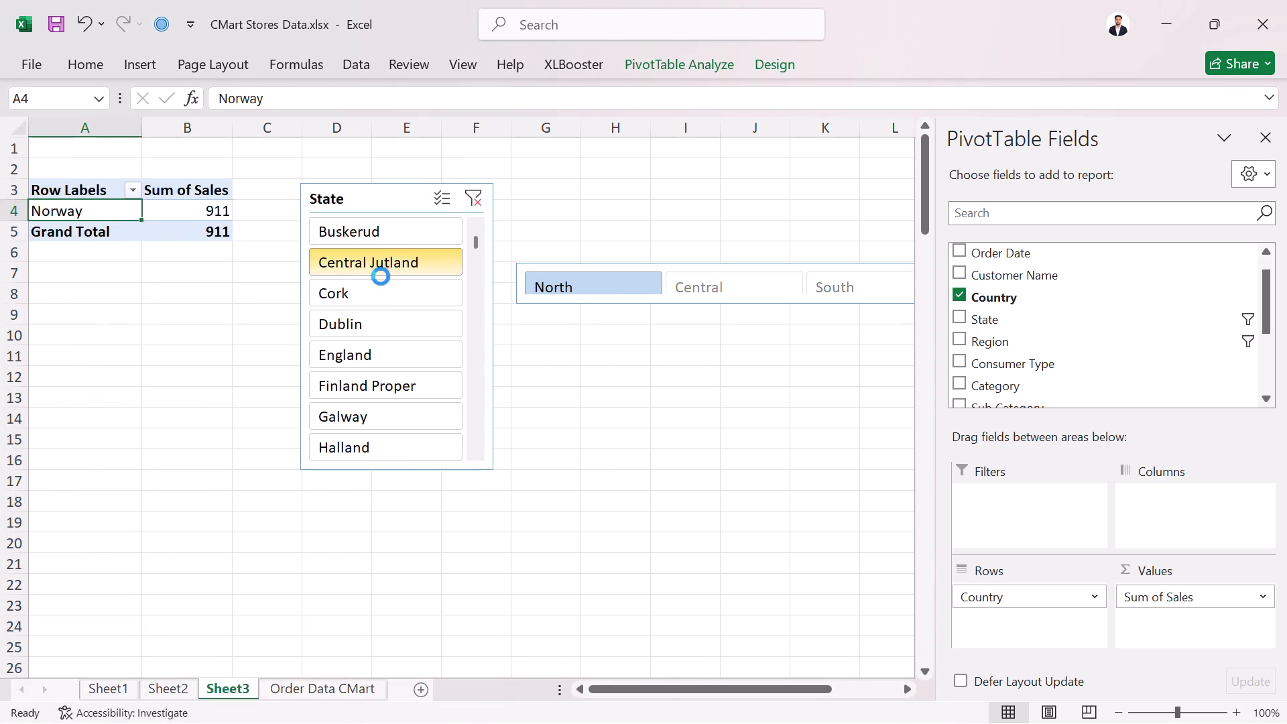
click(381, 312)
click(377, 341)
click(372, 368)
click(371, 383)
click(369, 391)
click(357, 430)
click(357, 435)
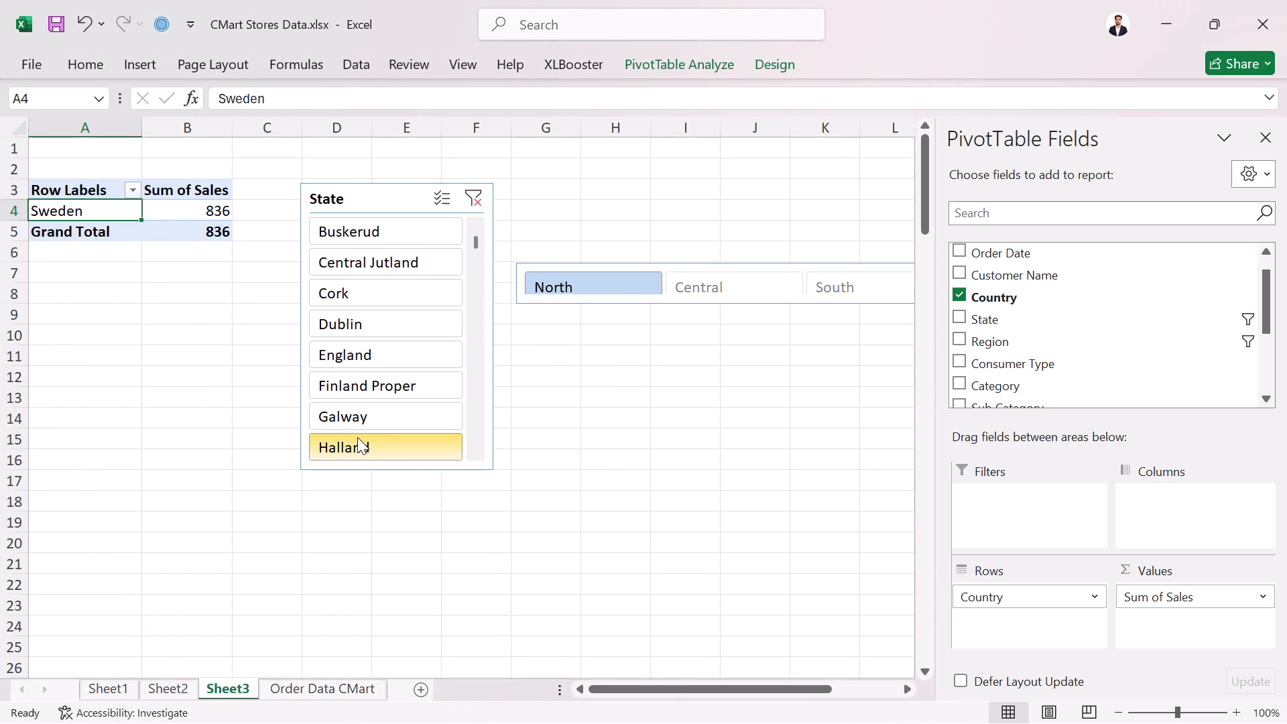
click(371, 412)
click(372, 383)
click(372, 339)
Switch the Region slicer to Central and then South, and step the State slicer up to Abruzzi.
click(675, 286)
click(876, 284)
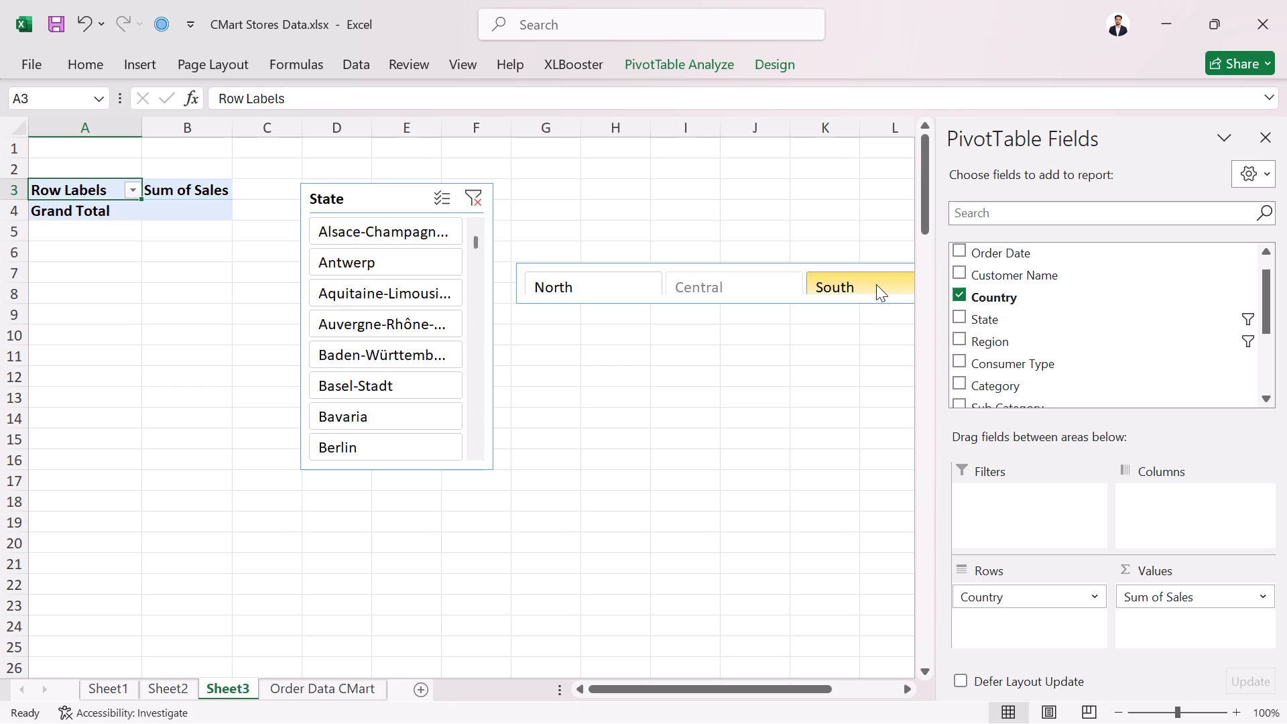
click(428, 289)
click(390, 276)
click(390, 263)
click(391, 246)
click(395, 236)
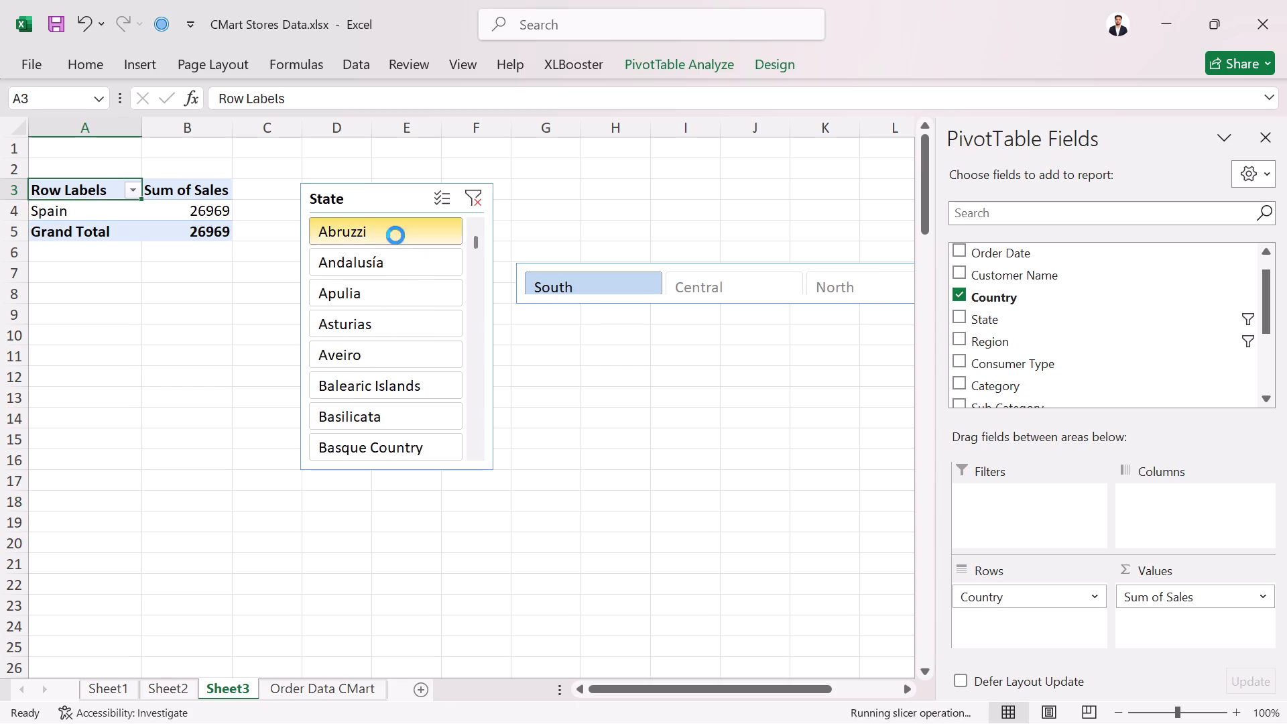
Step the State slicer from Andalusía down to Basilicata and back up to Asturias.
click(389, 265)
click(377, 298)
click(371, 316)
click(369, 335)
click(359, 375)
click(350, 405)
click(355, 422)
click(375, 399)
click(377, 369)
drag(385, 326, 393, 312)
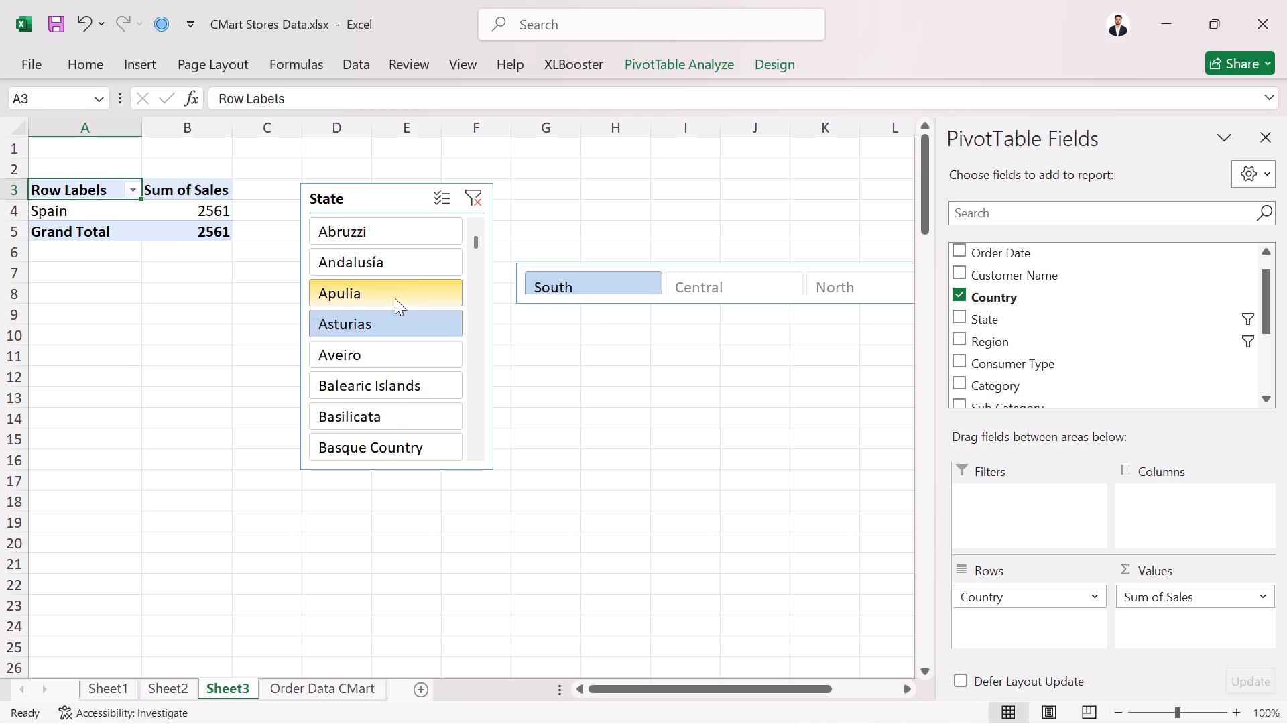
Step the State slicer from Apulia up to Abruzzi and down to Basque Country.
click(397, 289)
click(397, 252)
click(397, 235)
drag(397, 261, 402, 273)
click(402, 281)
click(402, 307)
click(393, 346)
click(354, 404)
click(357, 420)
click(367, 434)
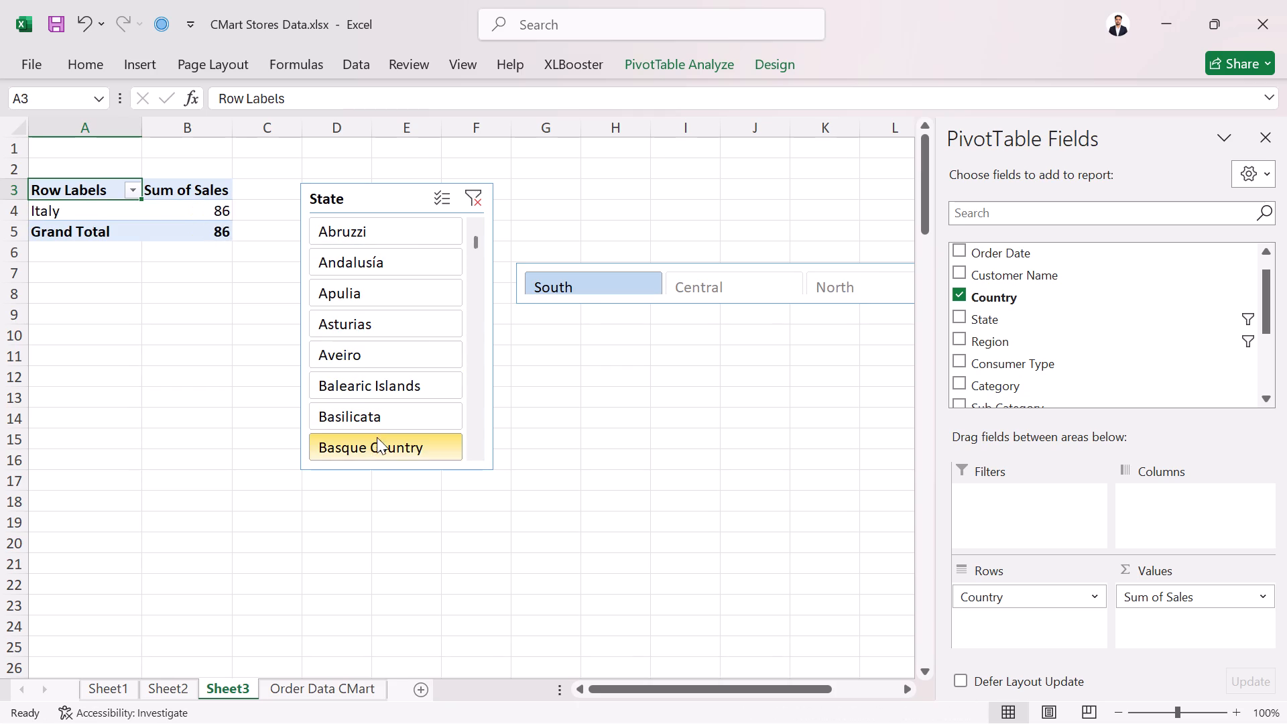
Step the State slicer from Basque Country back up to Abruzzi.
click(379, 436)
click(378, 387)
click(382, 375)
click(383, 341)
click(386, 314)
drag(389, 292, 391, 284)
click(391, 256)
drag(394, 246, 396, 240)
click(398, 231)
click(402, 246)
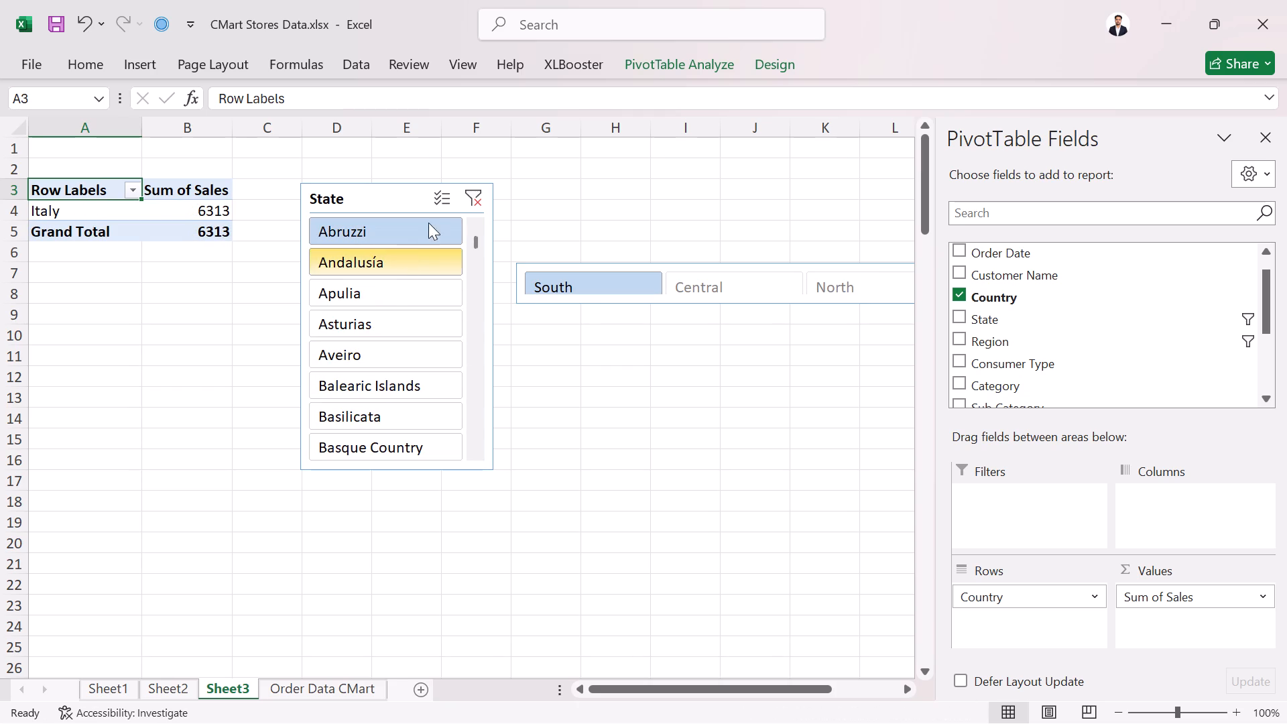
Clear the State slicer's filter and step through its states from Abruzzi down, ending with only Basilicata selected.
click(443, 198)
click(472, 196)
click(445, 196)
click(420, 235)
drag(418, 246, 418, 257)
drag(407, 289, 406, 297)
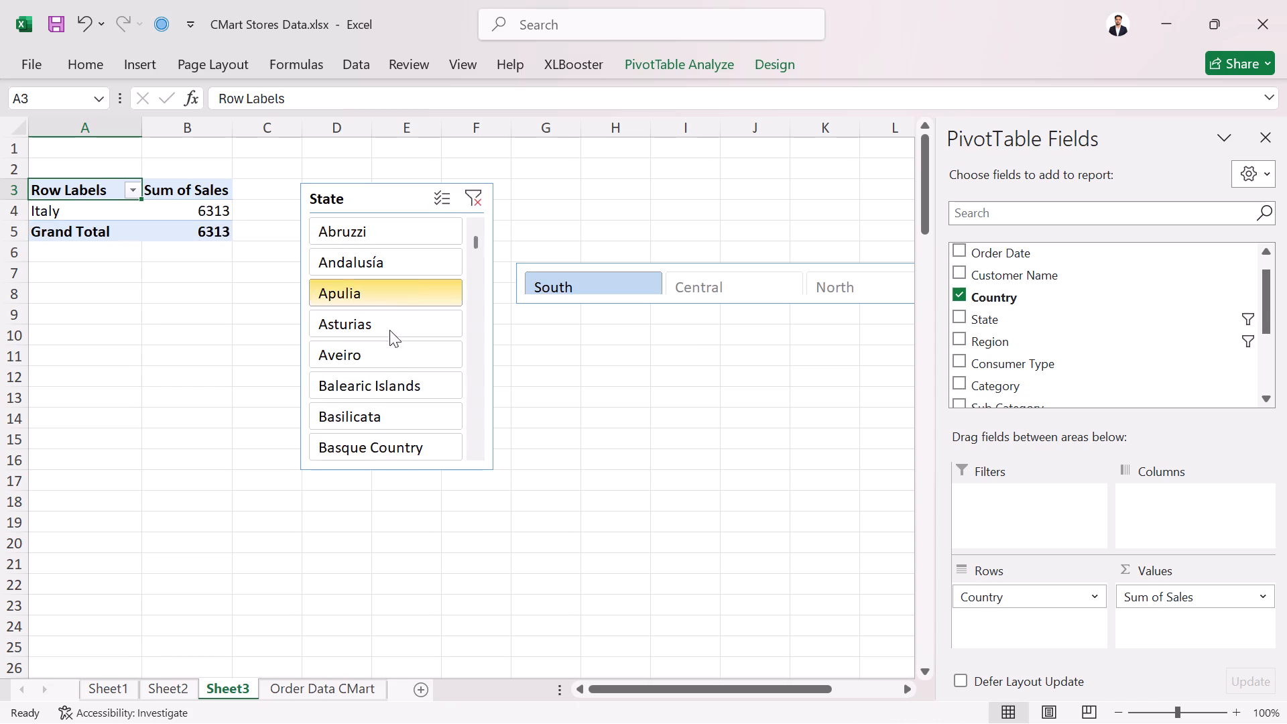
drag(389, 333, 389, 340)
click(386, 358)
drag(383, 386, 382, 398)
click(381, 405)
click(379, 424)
Move the Region slicer farther away from the State slicer.
drag(439, 371, 447, 363)
drag(722, 296, 728, 296)
click(740, 295)
drag(830, 294, 870, 292)
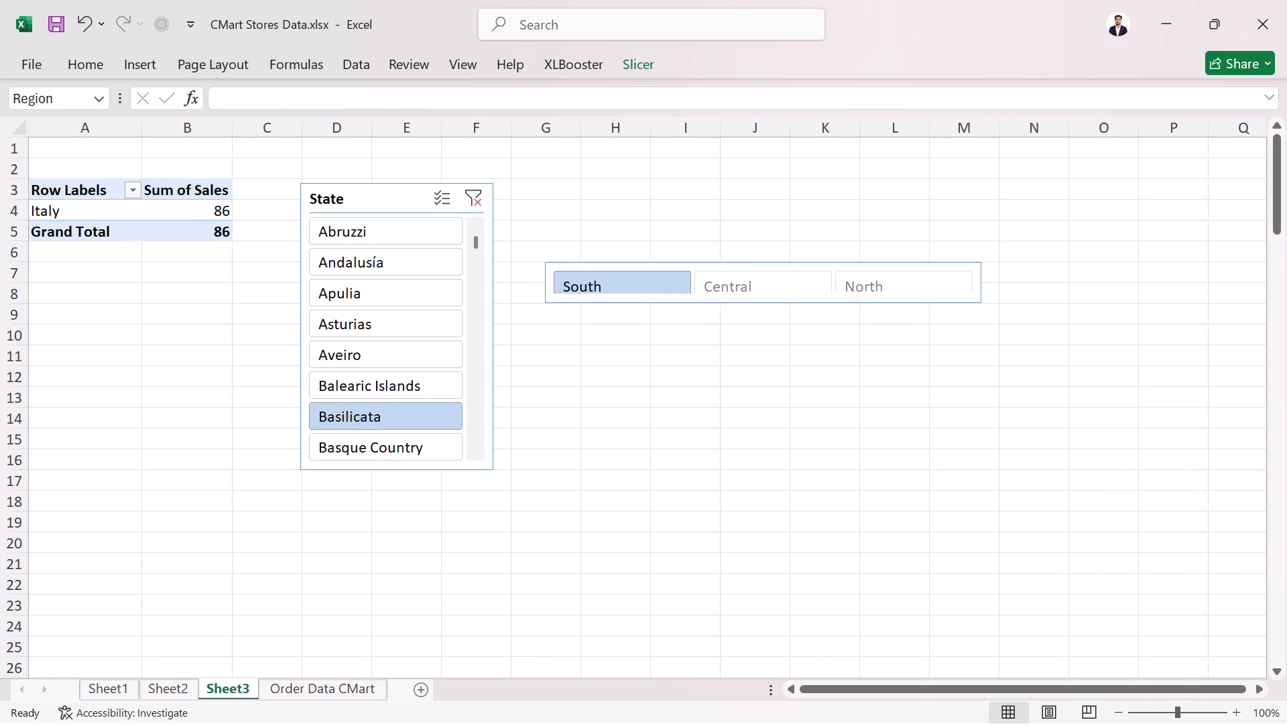
drag(870, 292, 871, 292)
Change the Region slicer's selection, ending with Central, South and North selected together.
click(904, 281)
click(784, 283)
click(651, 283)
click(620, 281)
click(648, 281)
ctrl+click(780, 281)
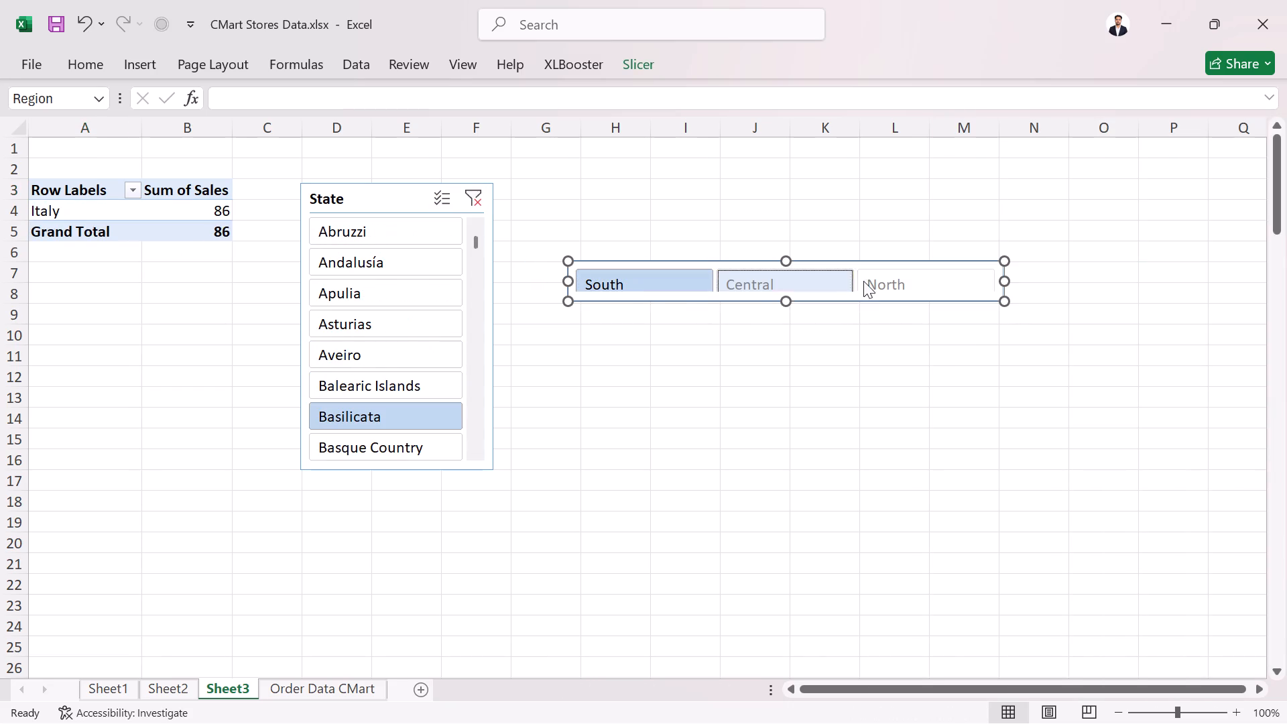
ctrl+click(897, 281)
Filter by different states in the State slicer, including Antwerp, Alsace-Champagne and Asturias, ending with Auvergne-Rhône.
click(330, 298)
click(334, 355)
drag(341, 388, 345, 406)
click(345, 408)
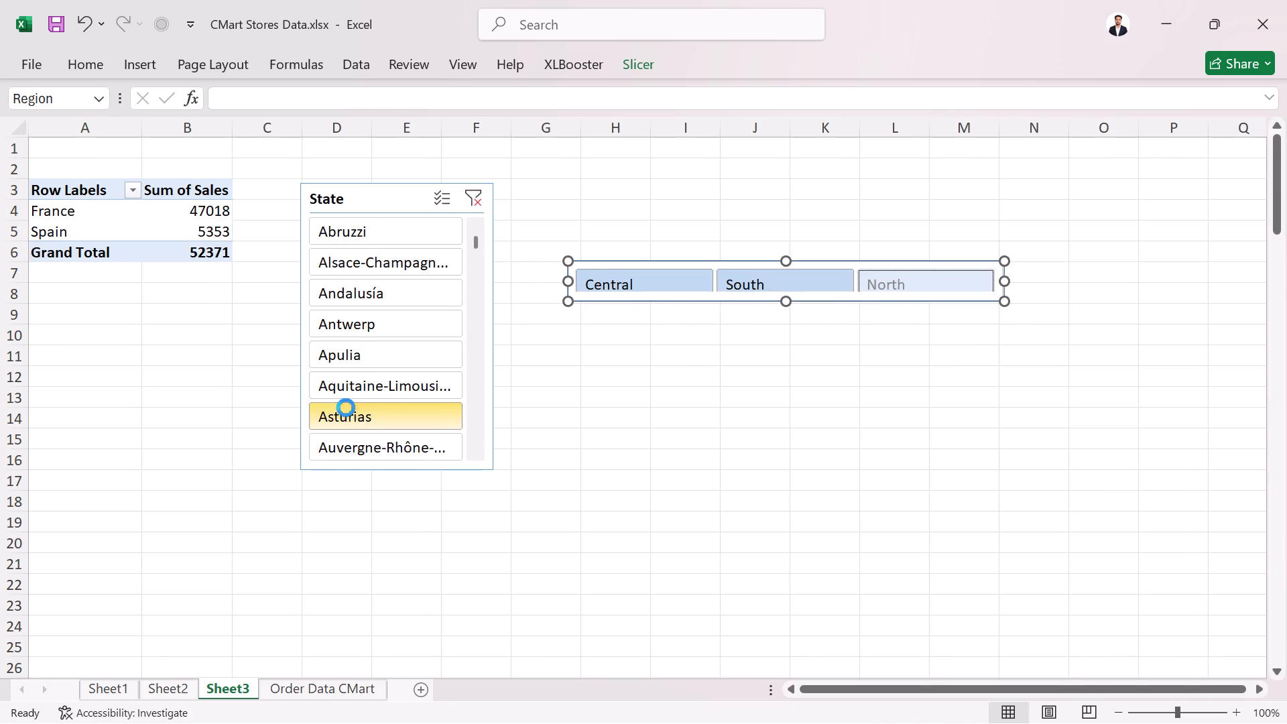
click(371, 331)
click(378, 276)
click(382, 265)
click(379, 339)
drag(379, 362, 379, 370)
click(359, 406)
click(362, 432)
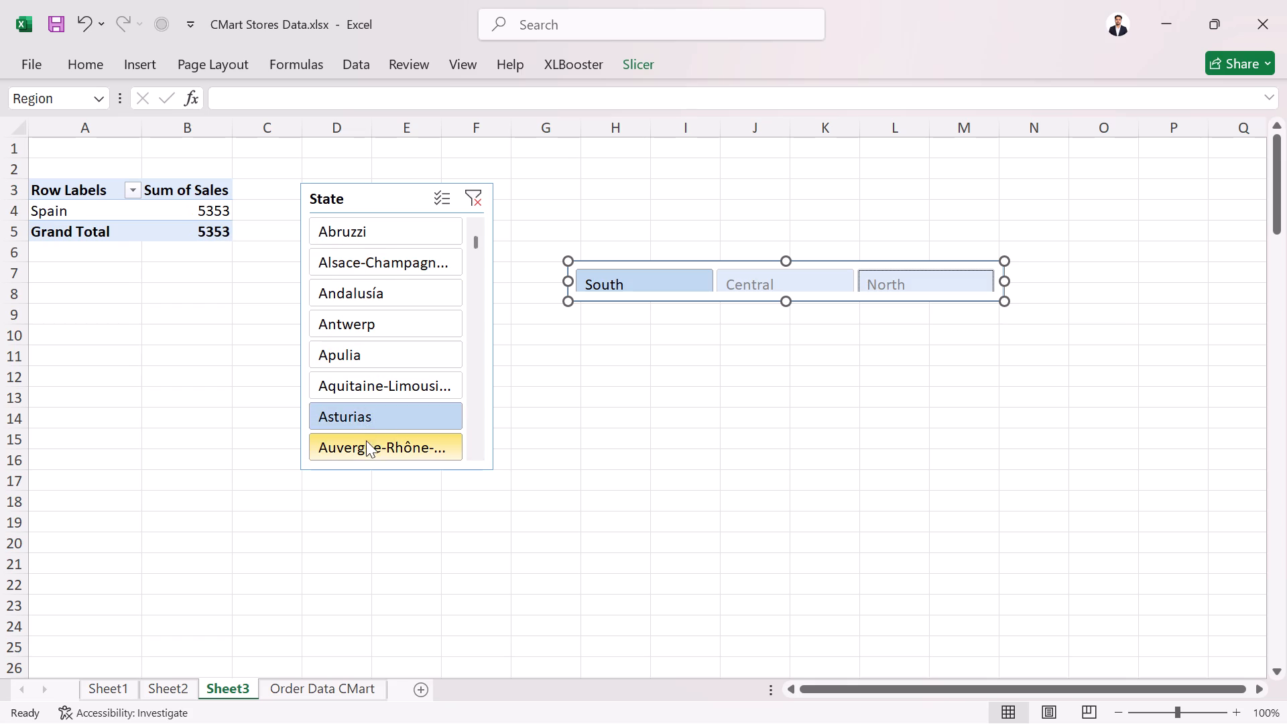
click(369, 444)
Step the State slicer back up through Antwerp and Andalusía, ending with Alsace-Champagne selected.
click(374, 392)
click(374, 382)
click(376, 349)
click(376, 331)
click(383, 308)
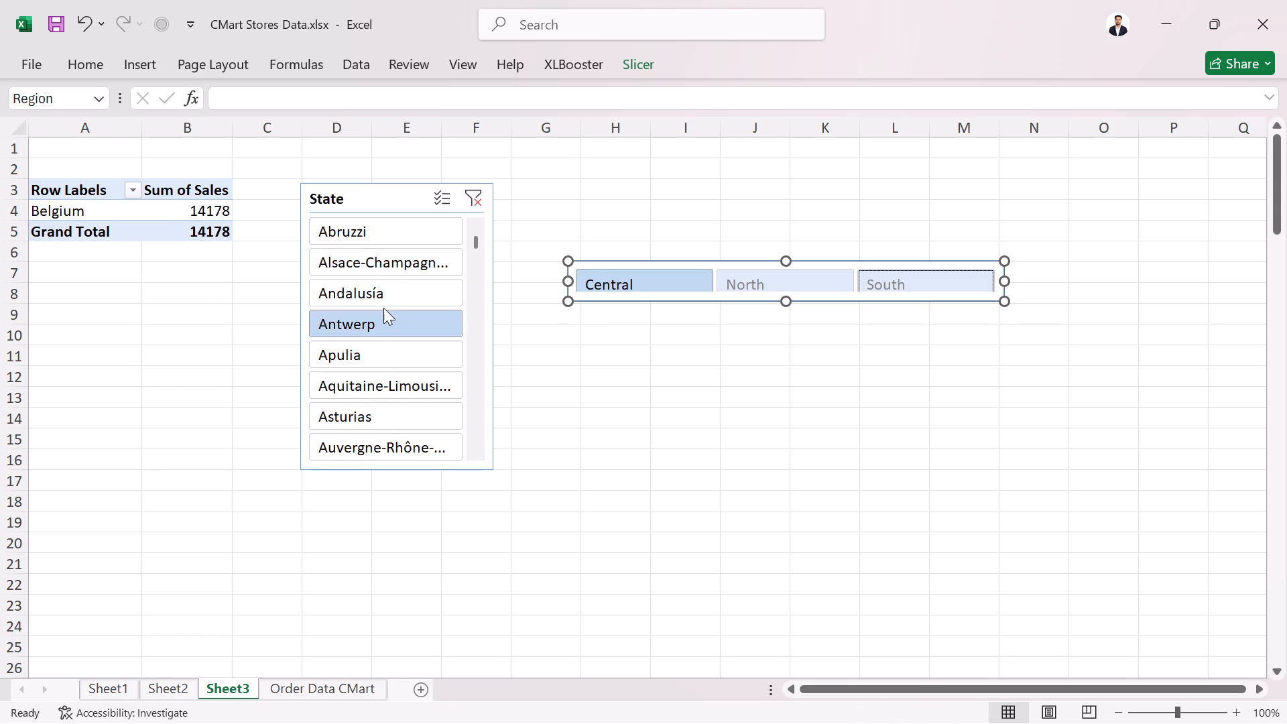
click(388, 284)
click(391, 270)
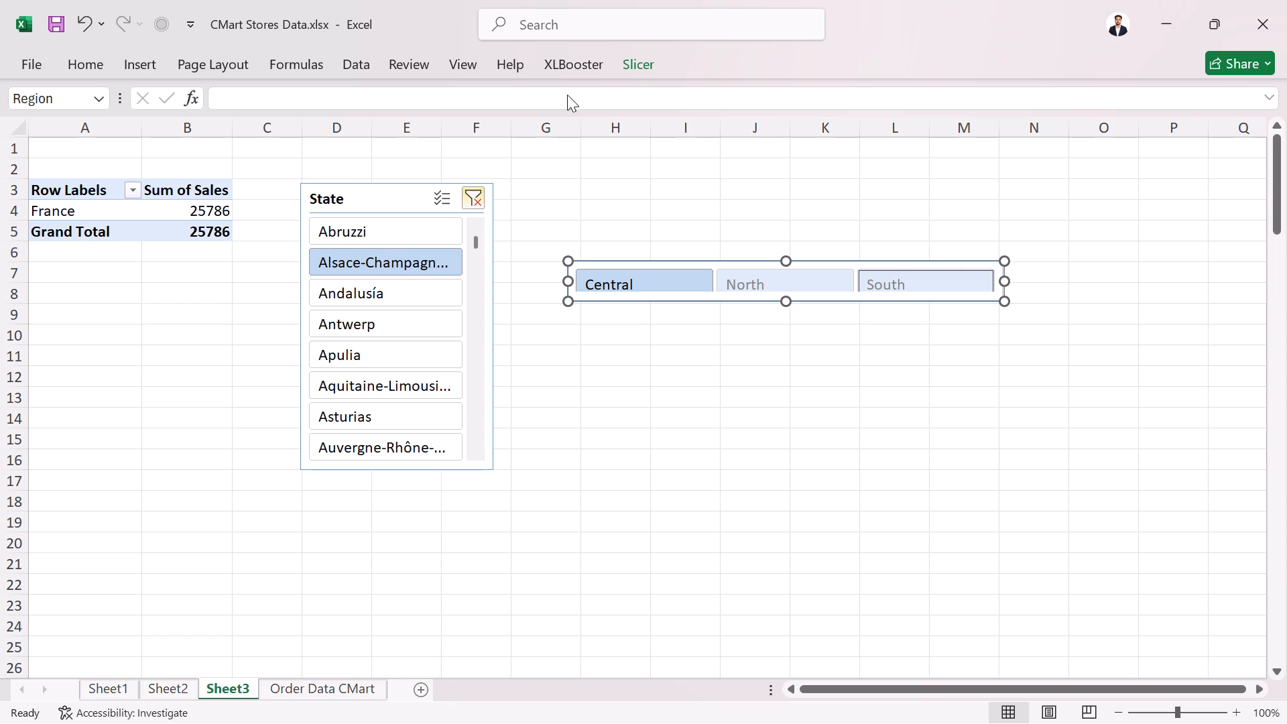
Set the Region slicer's item sorting to Descending (Z to A).
click(631, 63)
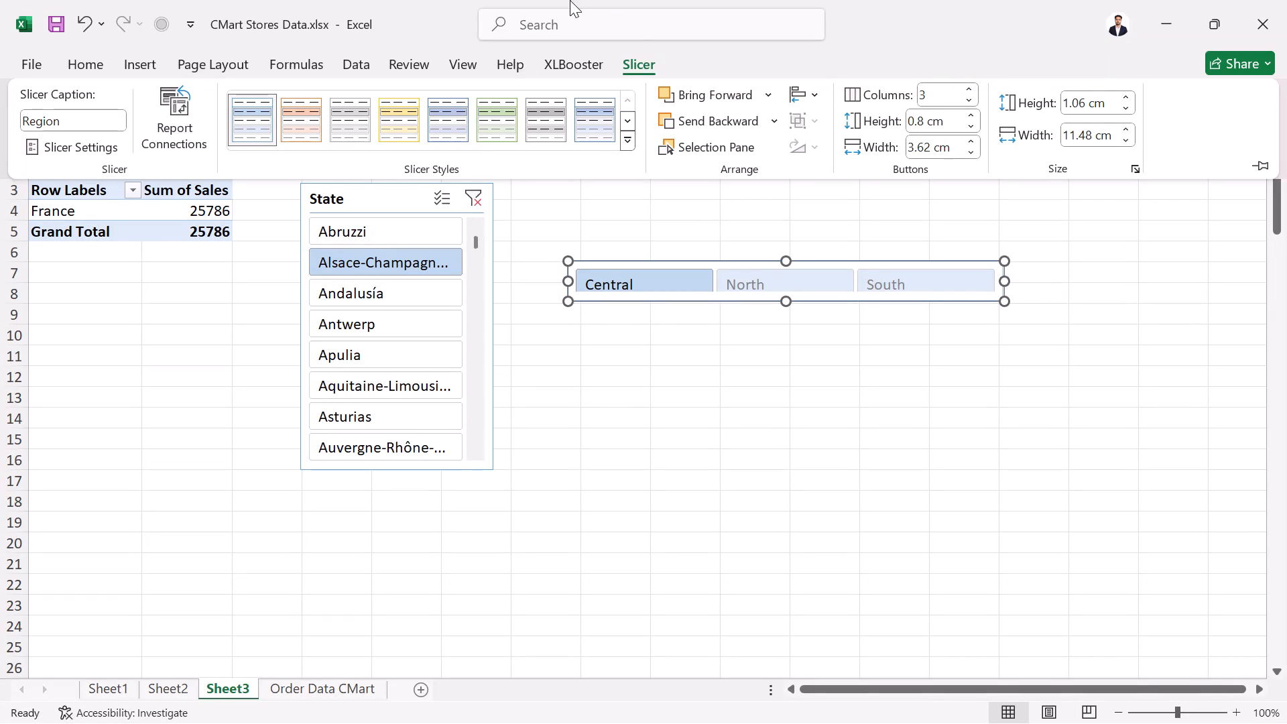
click(95, 151)
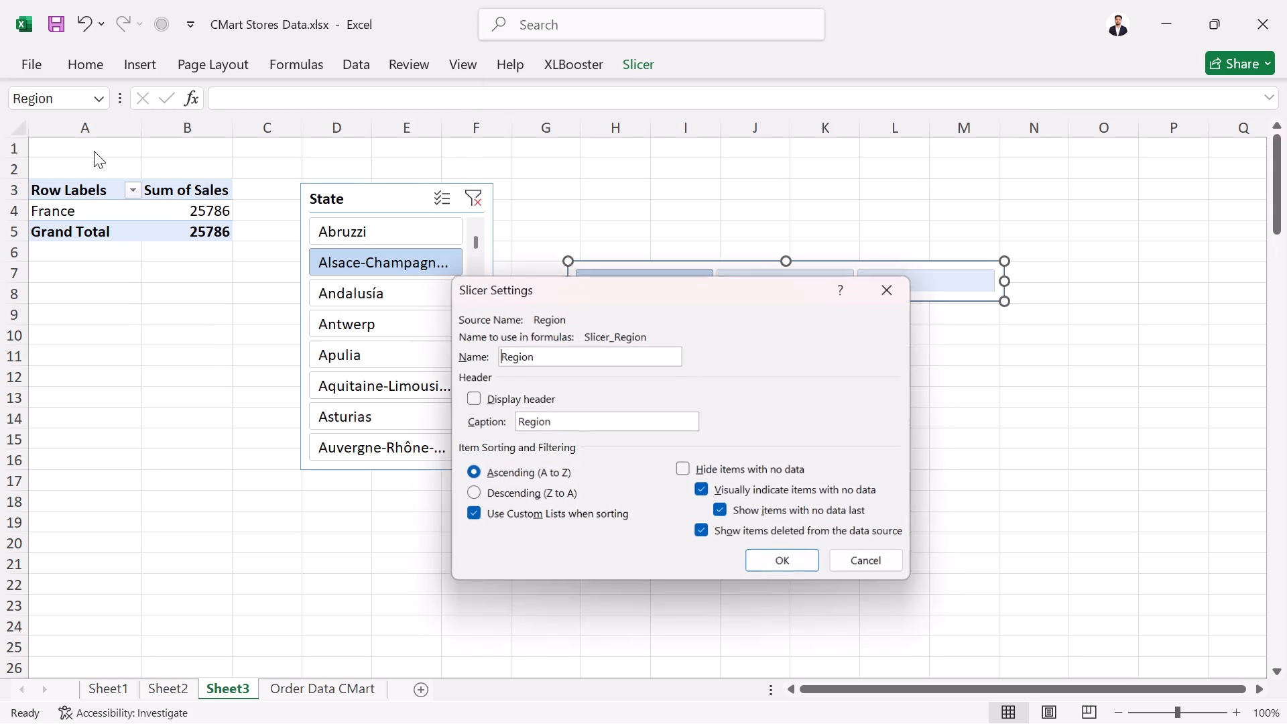
click(527, 486)
click(783, 556)
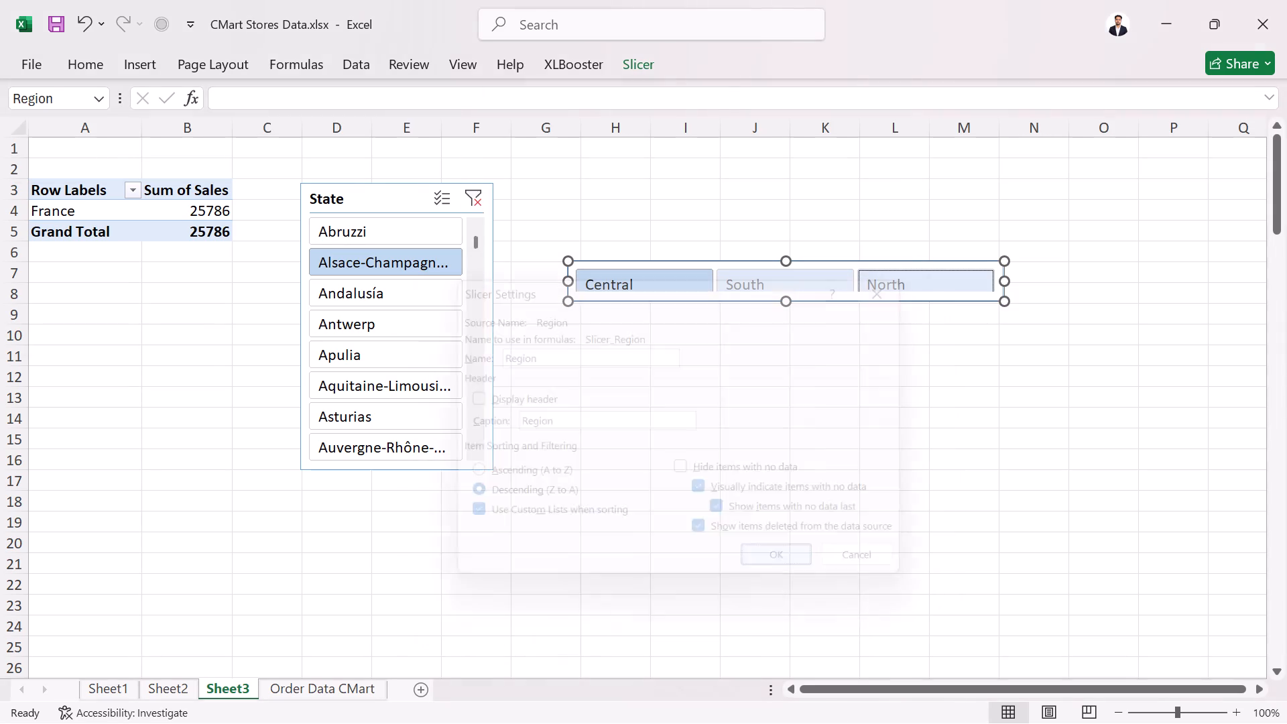
Switch the Region slicer to South and then North.
click(757, 295)
click(766, 288)
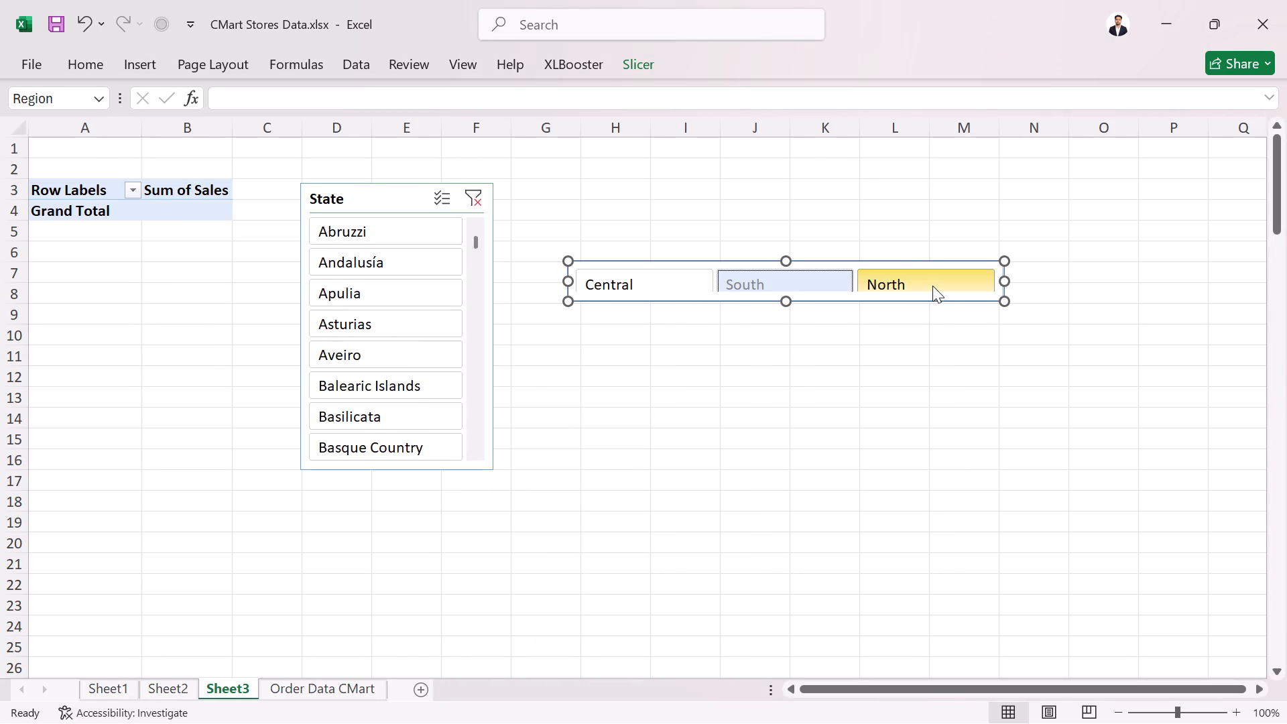
click(932, 286)
Step through the North states in the State slicer, ending with Halland selected.
click(449, 280)
click(402, 258)
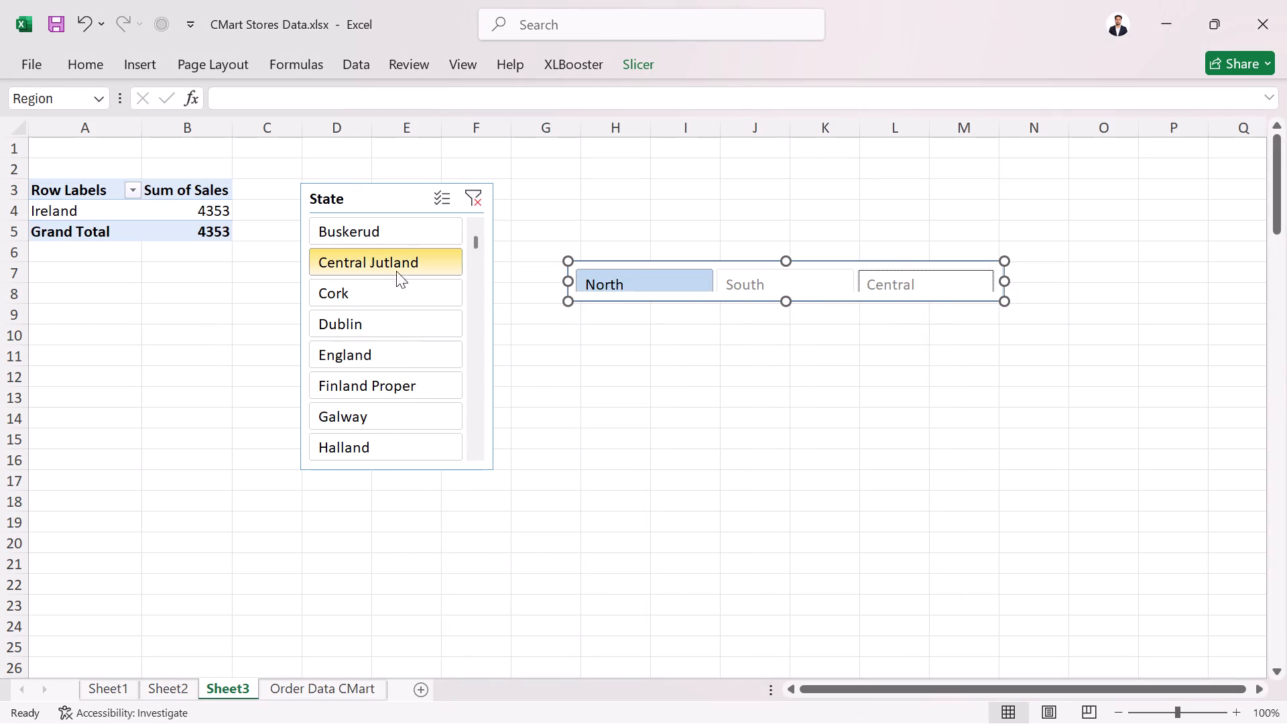
click(389, 354)
click(367, 407)
click(371, 456)
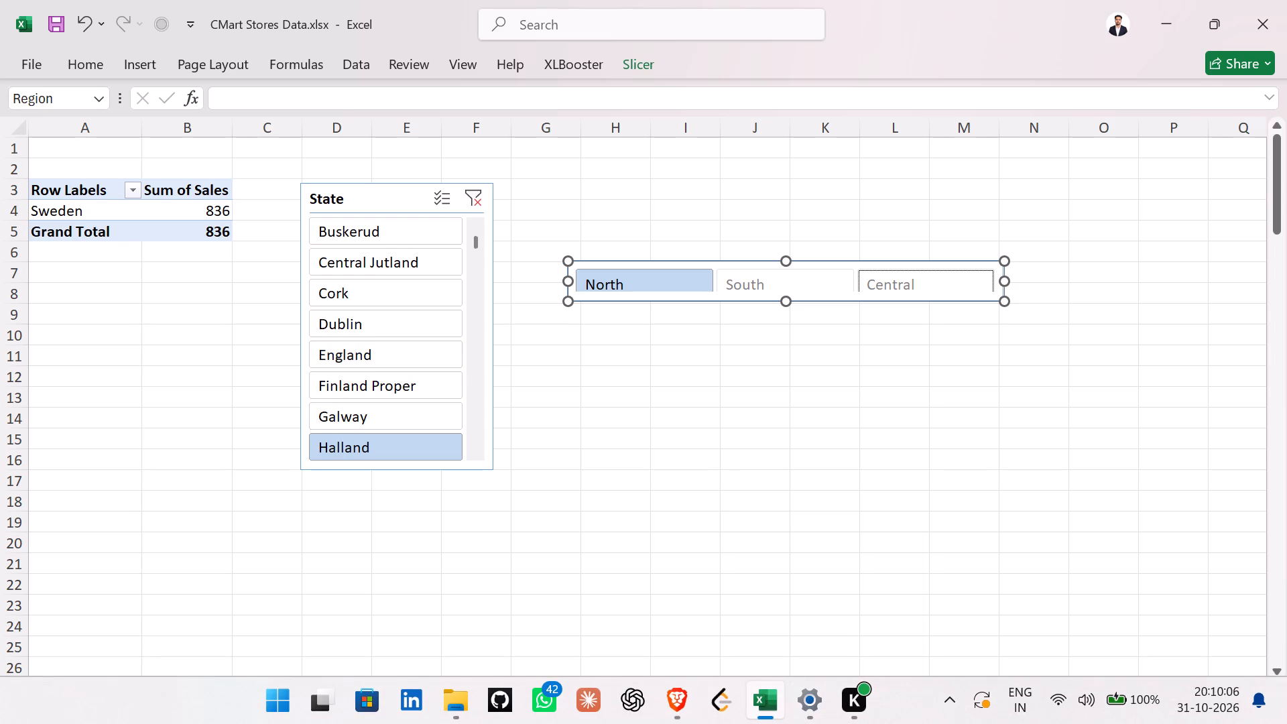
Make the Region slicer slightly taller and deselect it.
scroll(622, 415, up, 6)
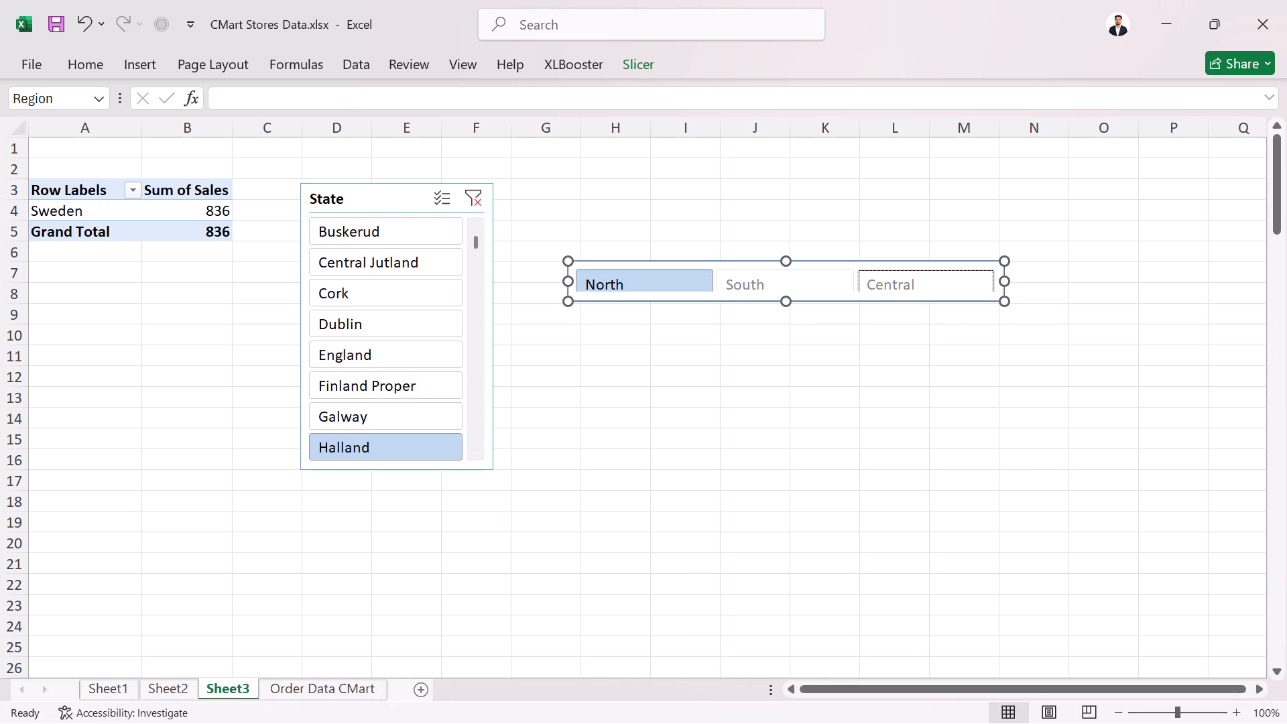
drag(787, 305, 797, 300)
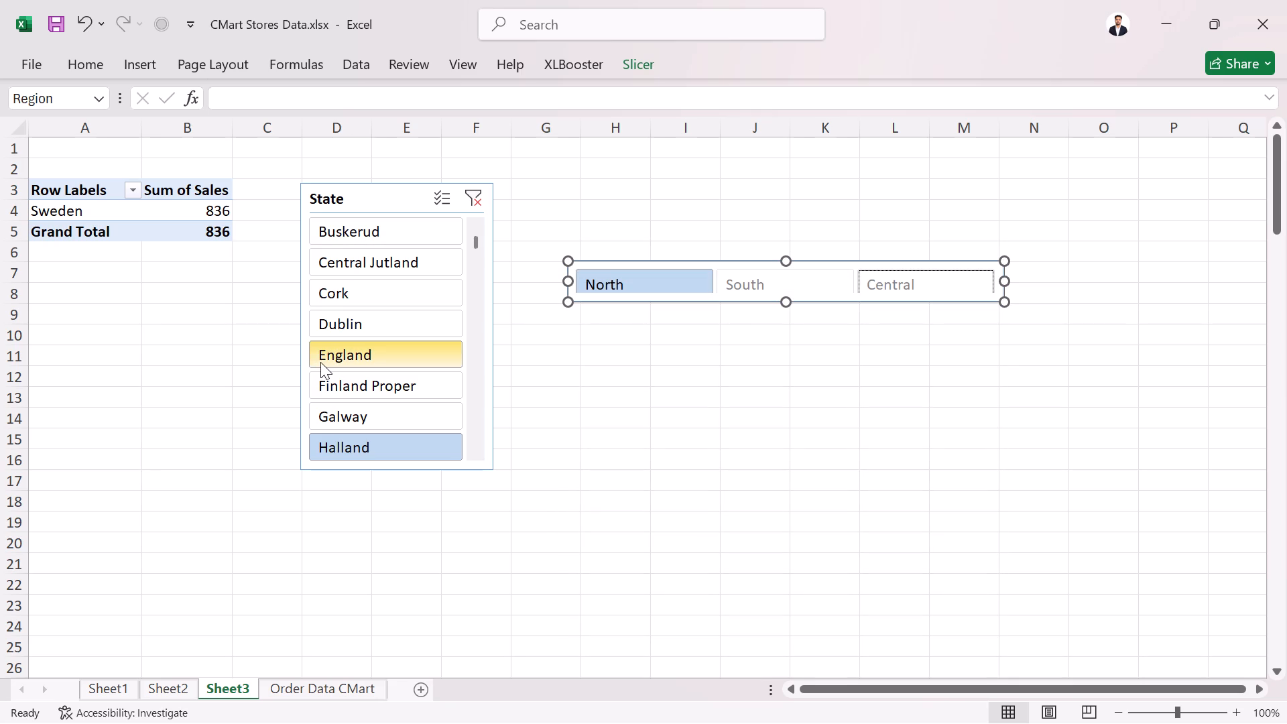
ctrl+scroll(320, 362, up, 4)
scroll(459, 377, up, 3)
click(693, 405)
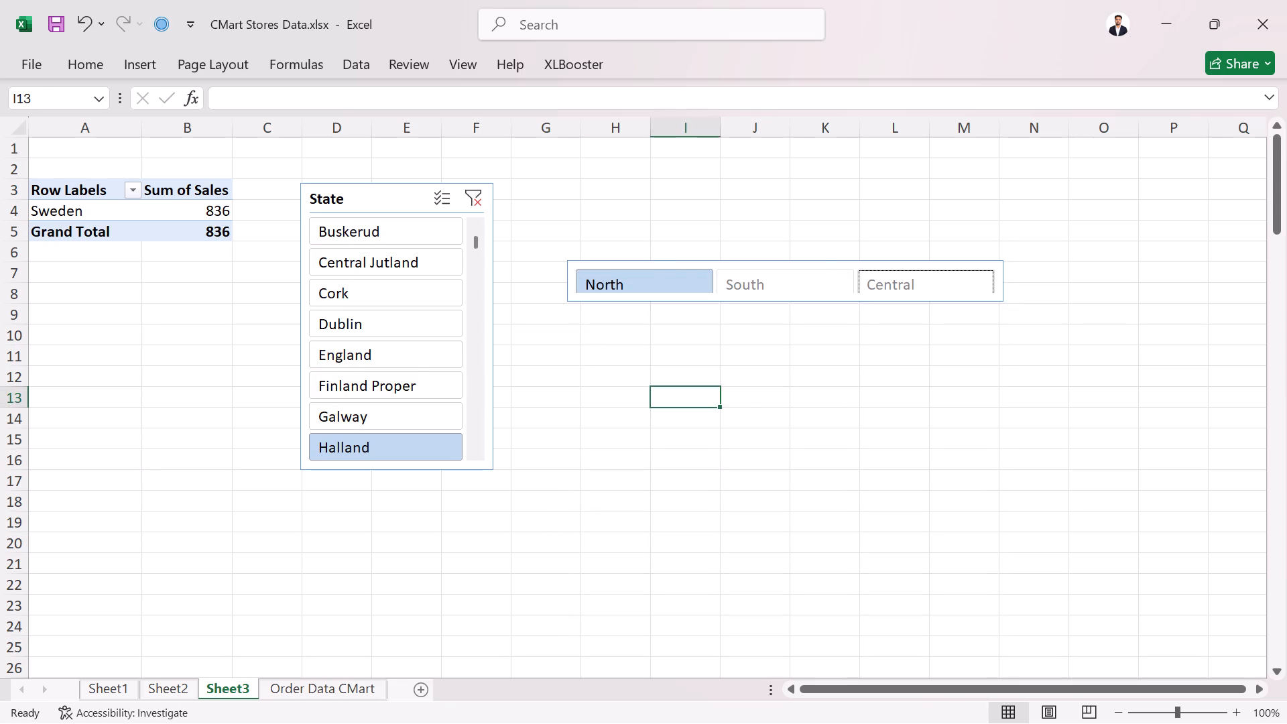
Zoom the sheet to 130% and select the pivot table's Row Labels cell.
ctrl+scroll(579, 430, up, 2)
scroll(646, 428, up, 5)
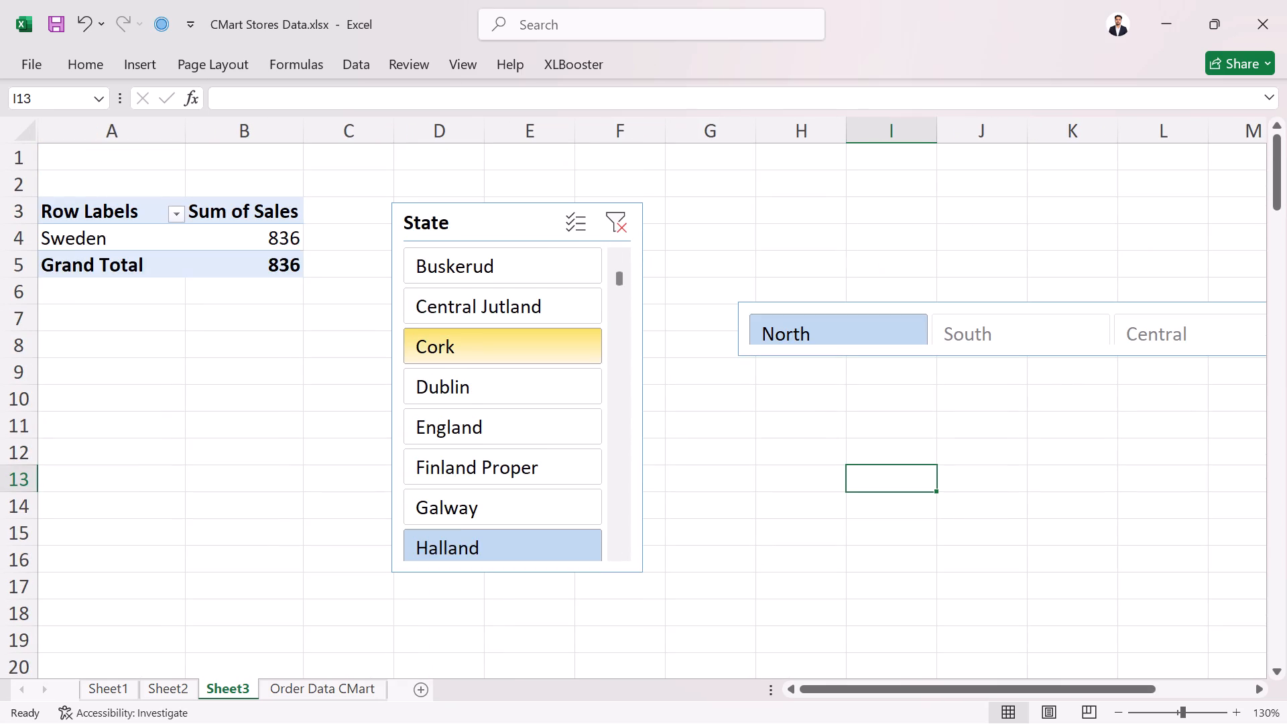
drag(211, 212, 215, 235)
click(151, 204)
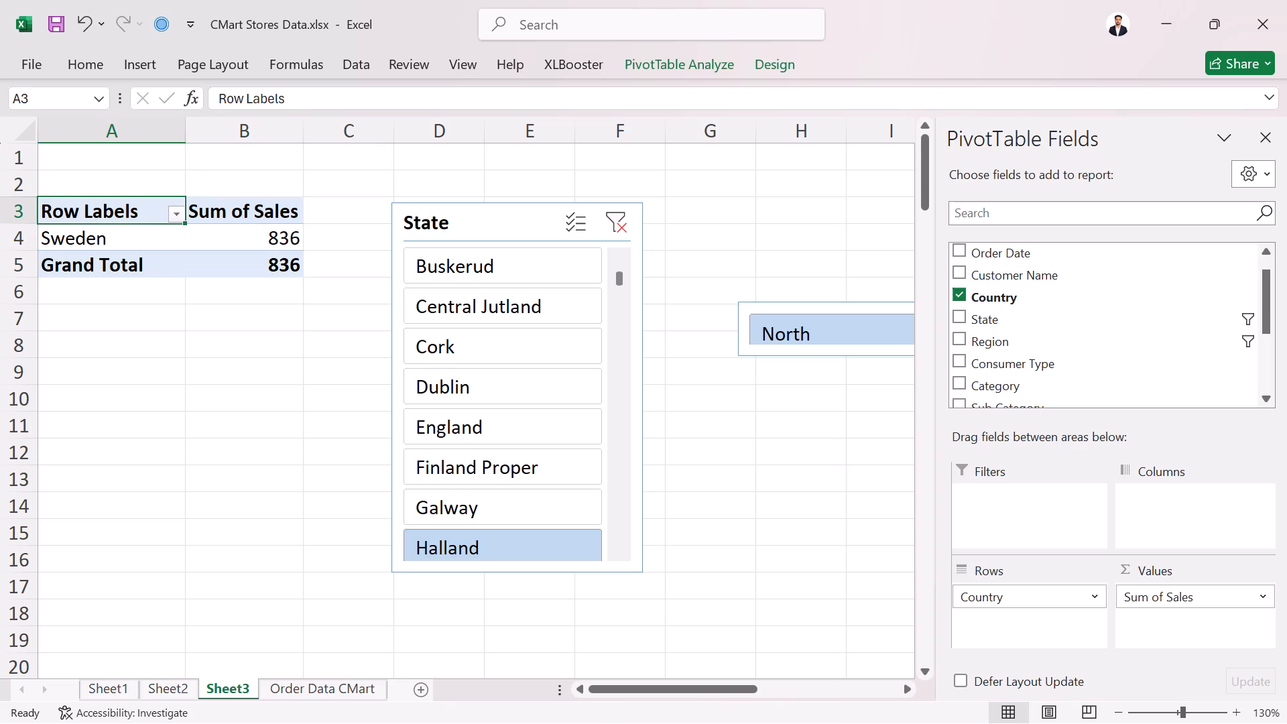
click(802, 323)
Move the Region slicer above the pivot table and narrow it to about the width of columns A and B.
drag(837, 306, 101, 133)
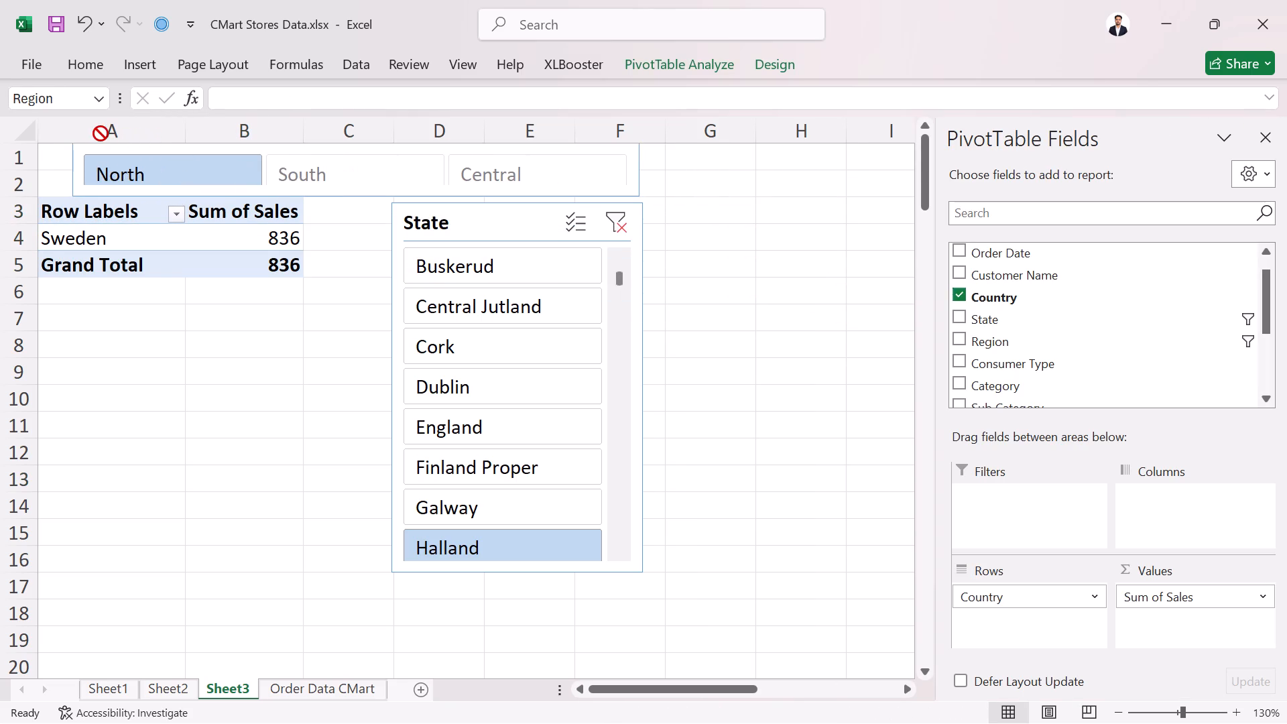
drag(101, 133, 52, 146)
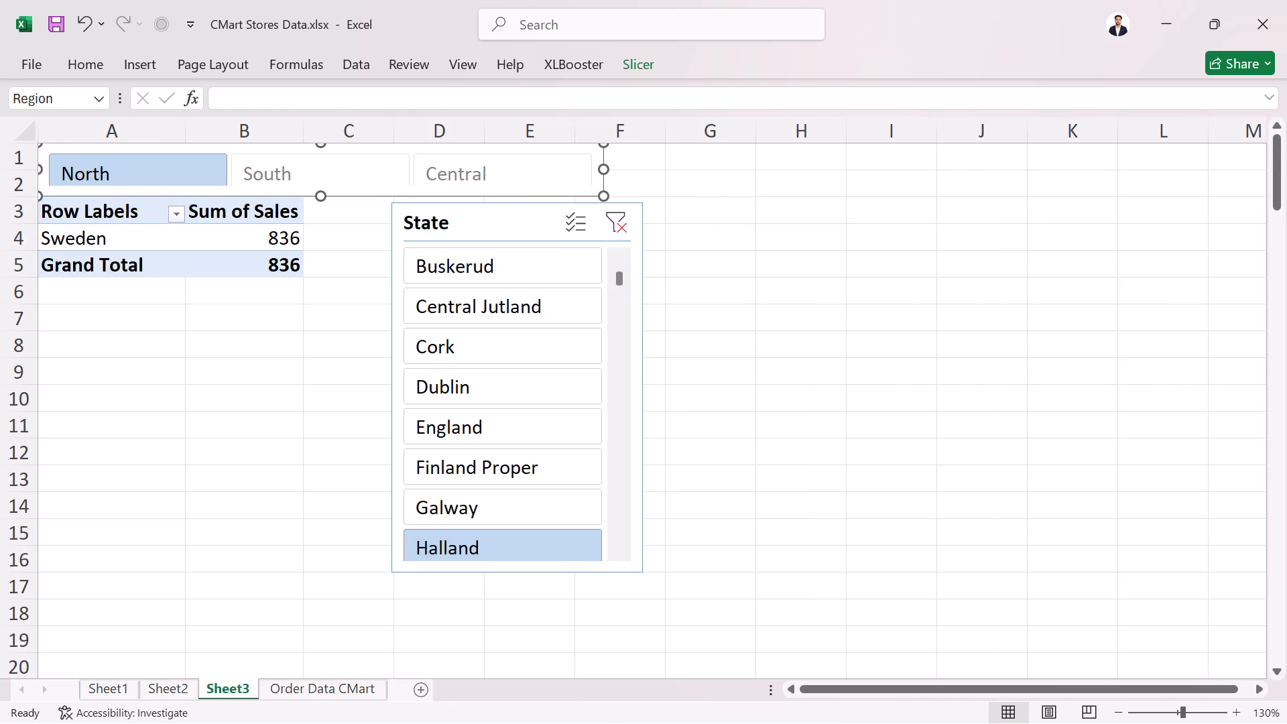
drag(603, 170, 290, 170)
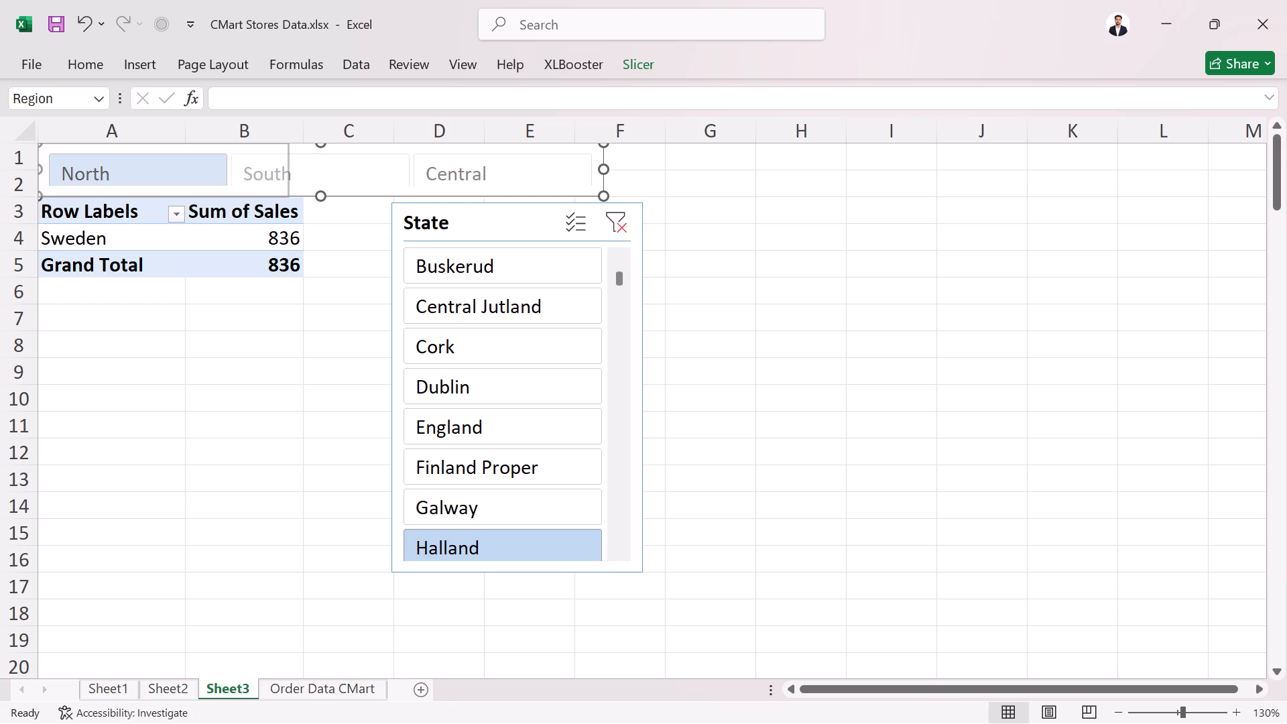
drag(290, 170, 300, 170)
Move the State slicer beside the pivot table so it starts in column C at the top of the sheet.
drag(512, 223, 412, 179)
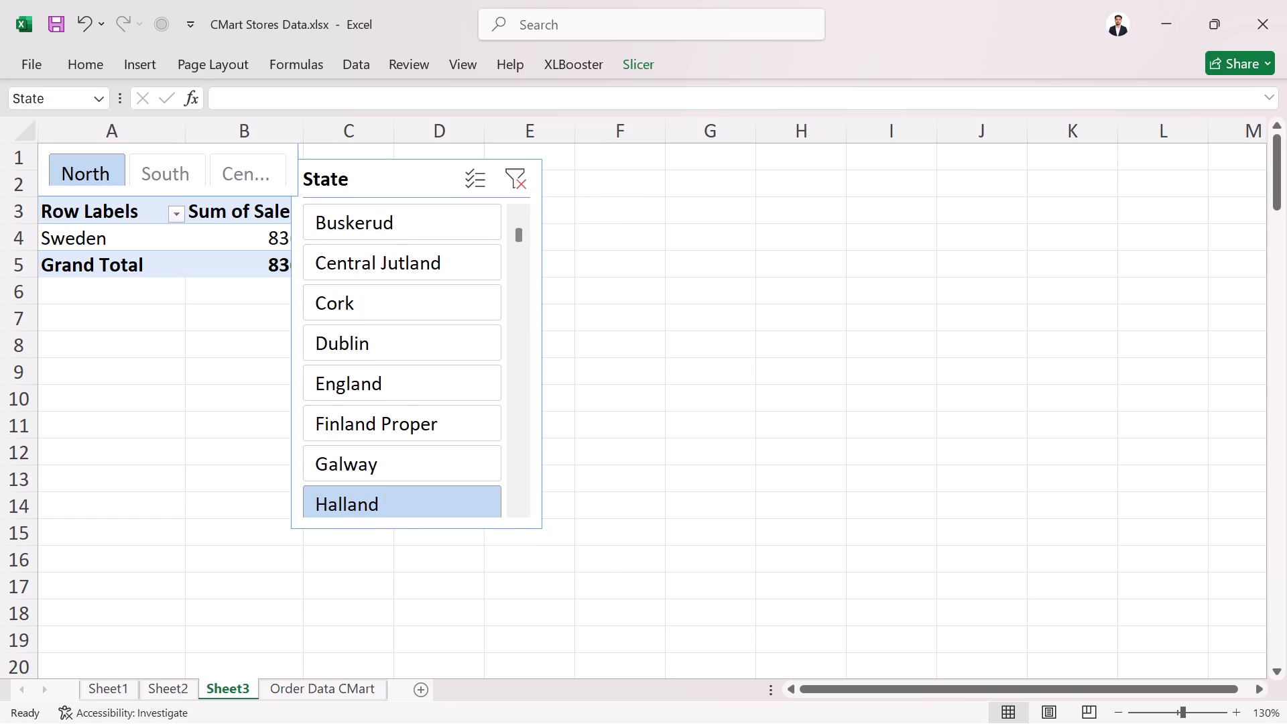
drag(412, 179, 436, 164)
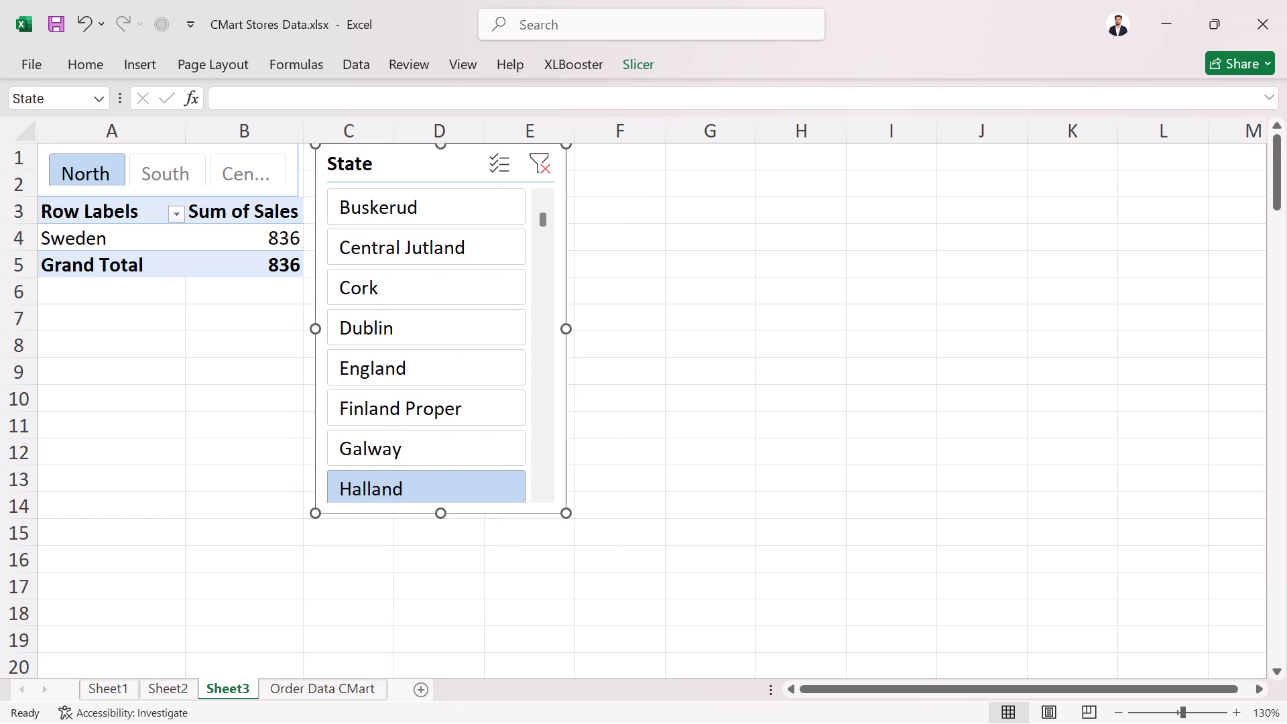
click(606, 196)
Widen the Region slicer slightly to the right edge of column B and deselect it.
click(290, 170)
drag(296, 168, 304, 168)
click(598, 232)
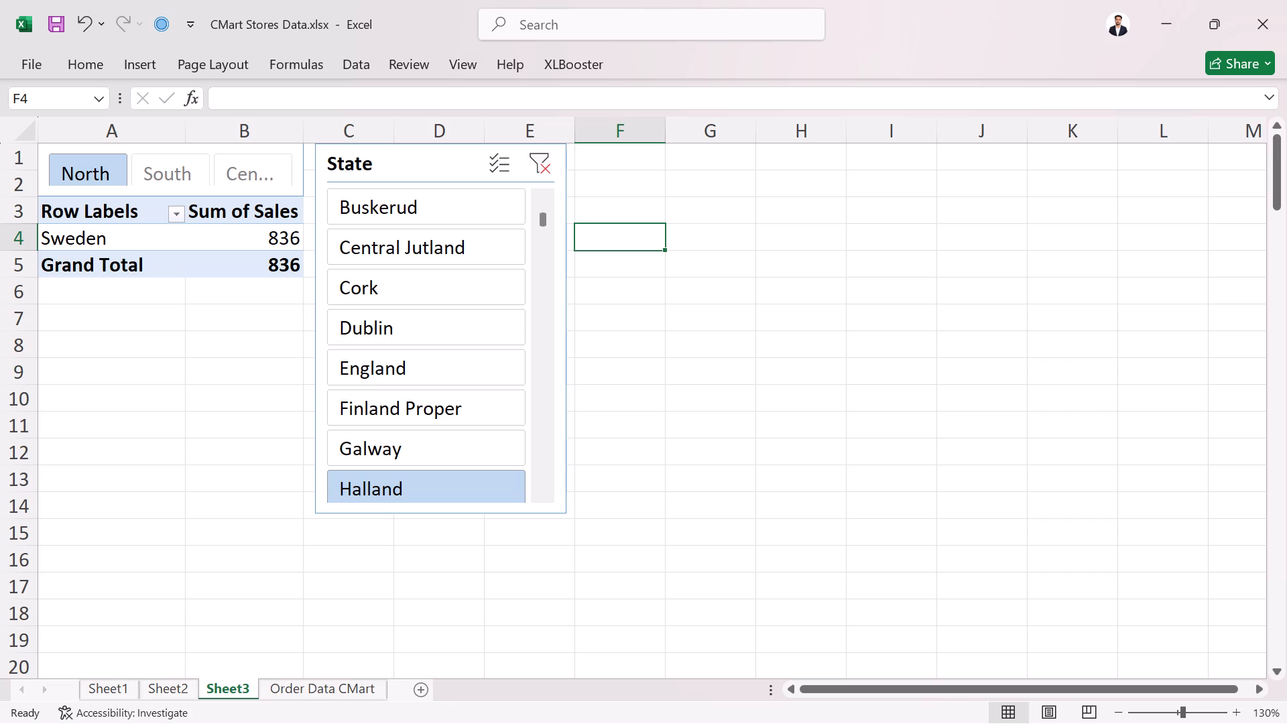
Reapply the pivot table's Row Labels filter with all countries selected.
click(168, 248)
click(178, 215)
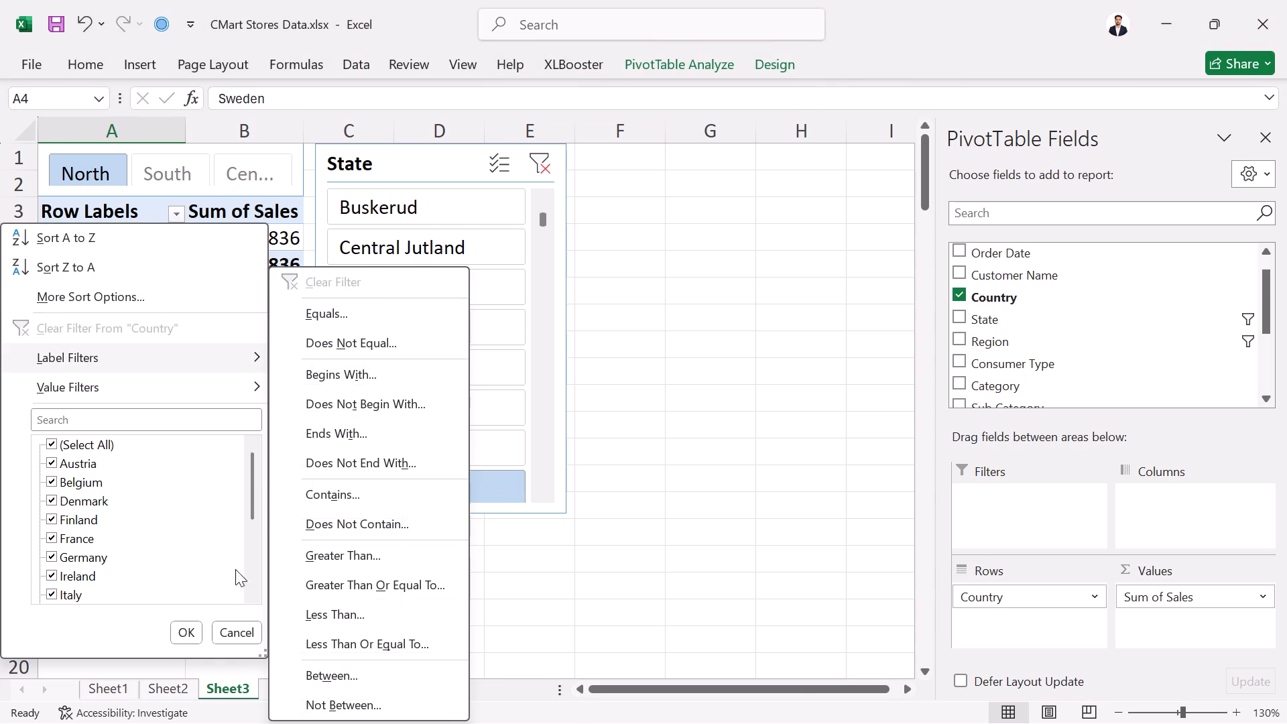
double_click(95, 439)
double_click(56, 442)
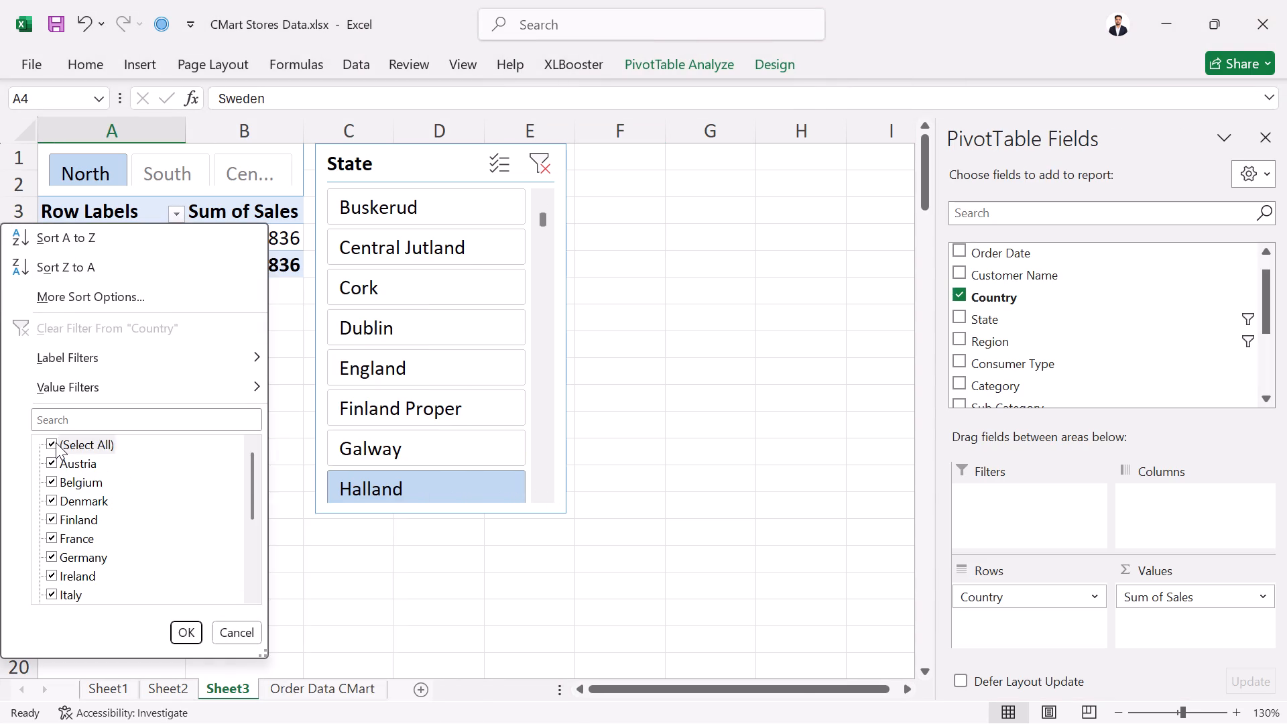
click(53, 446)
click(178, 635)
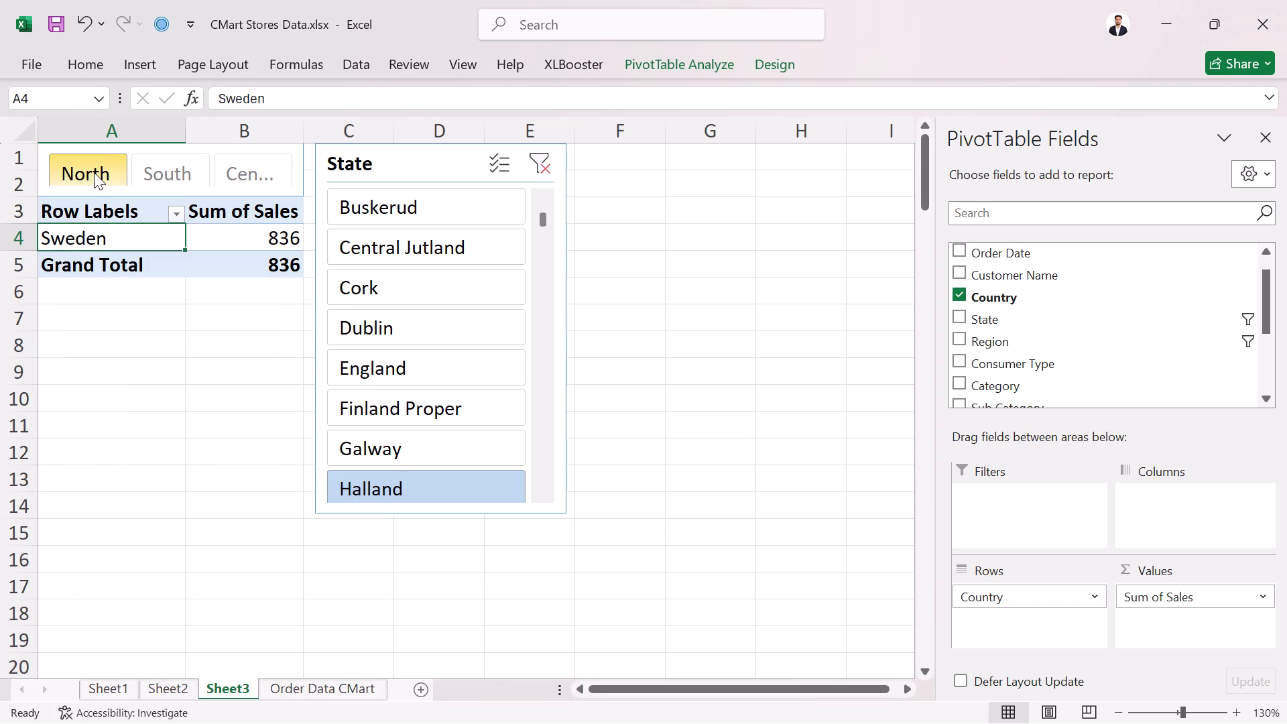
Add South and Central to the North selection in the Region slicer.
ctrl+click(143, 170)
ctrl+click(223, 171)
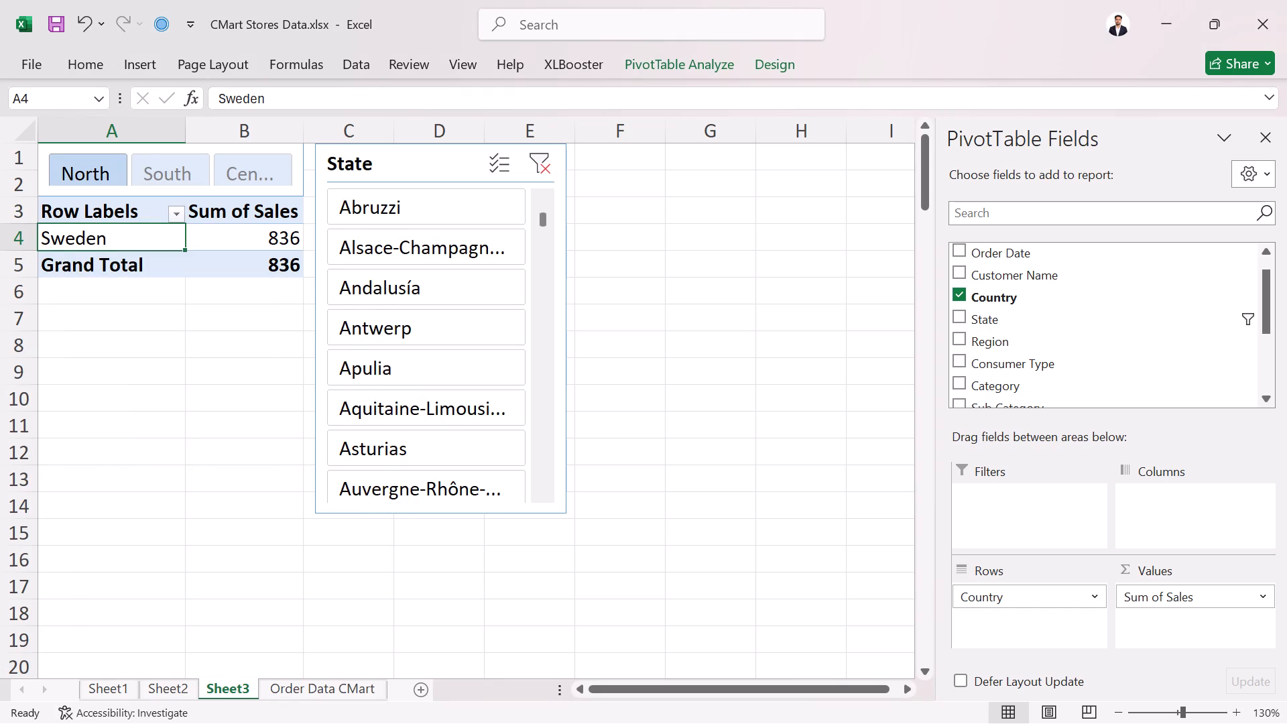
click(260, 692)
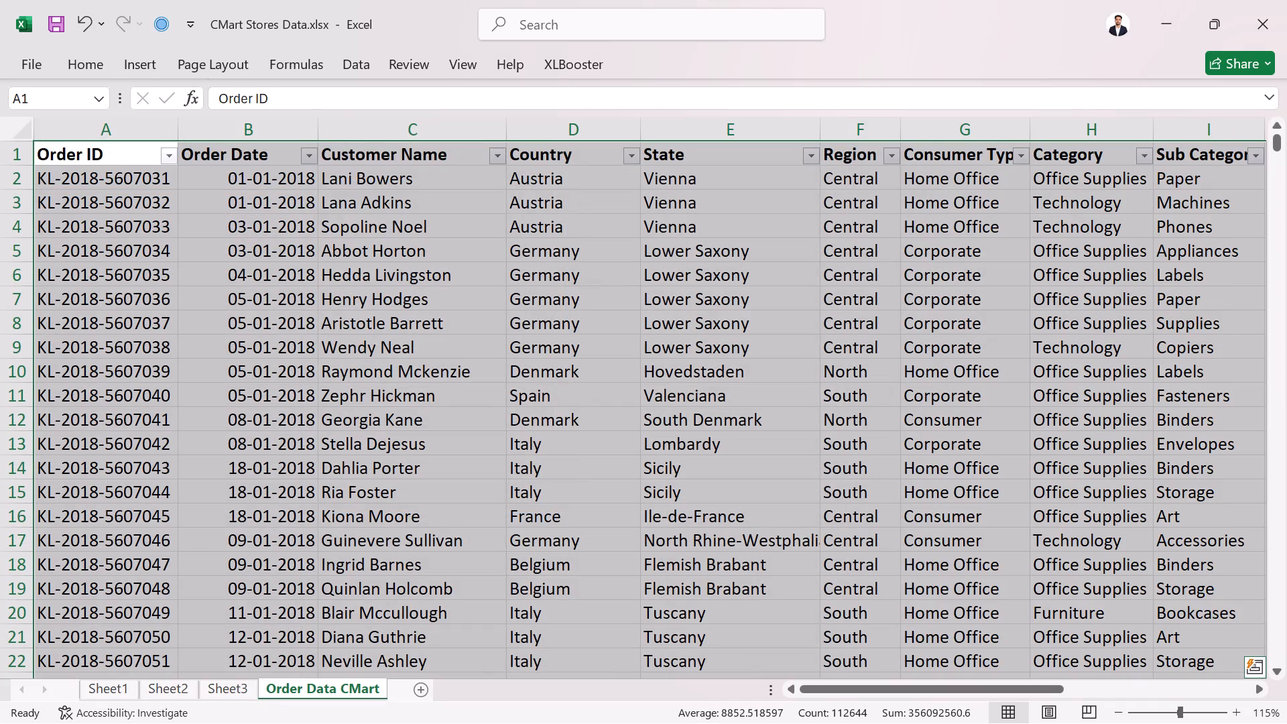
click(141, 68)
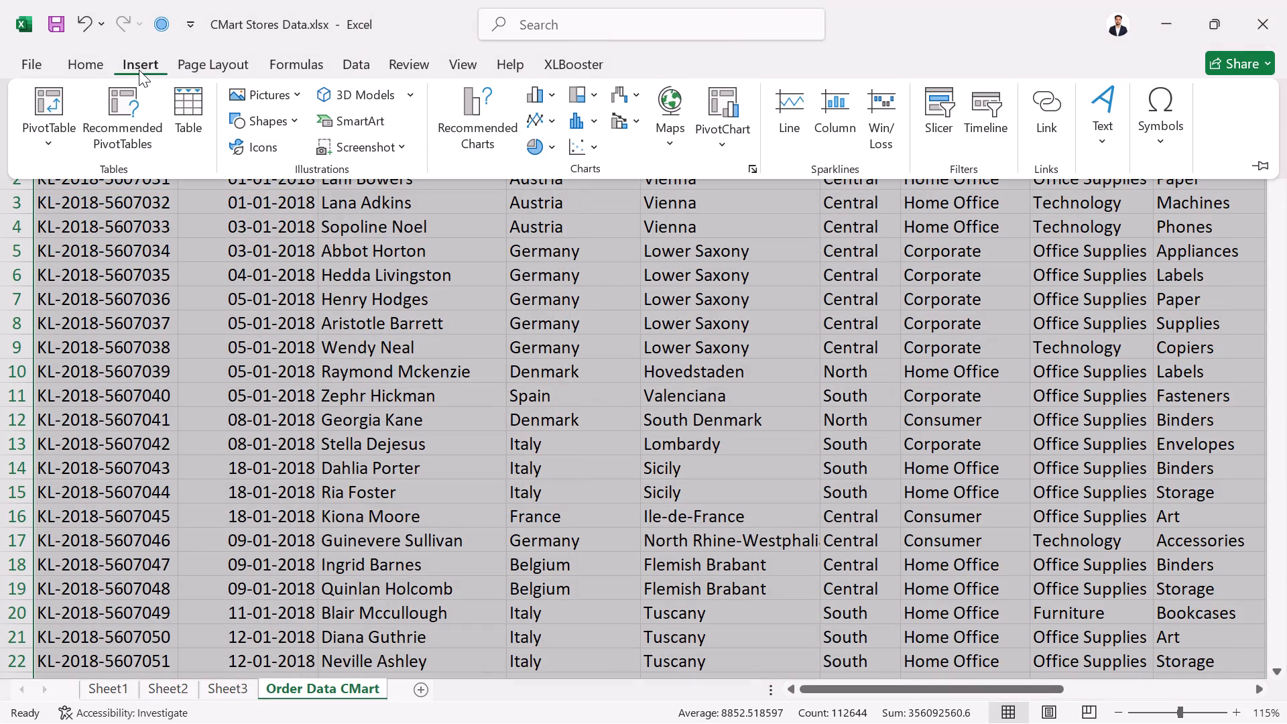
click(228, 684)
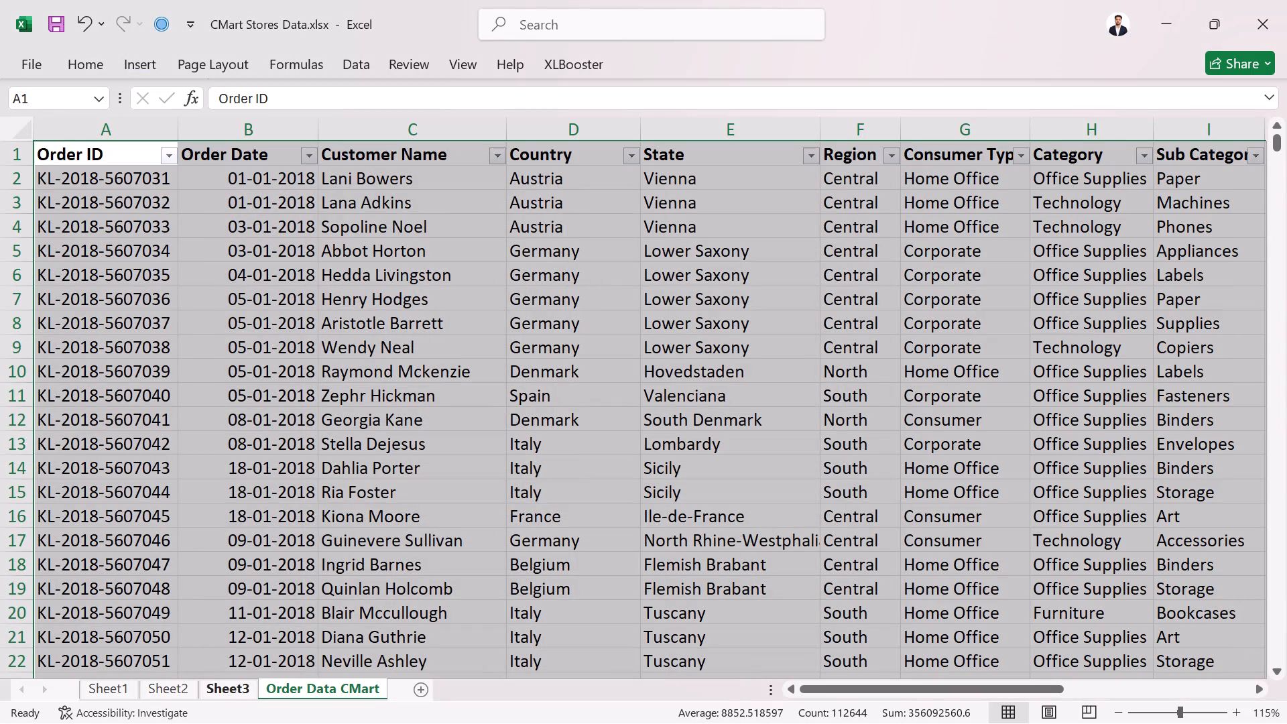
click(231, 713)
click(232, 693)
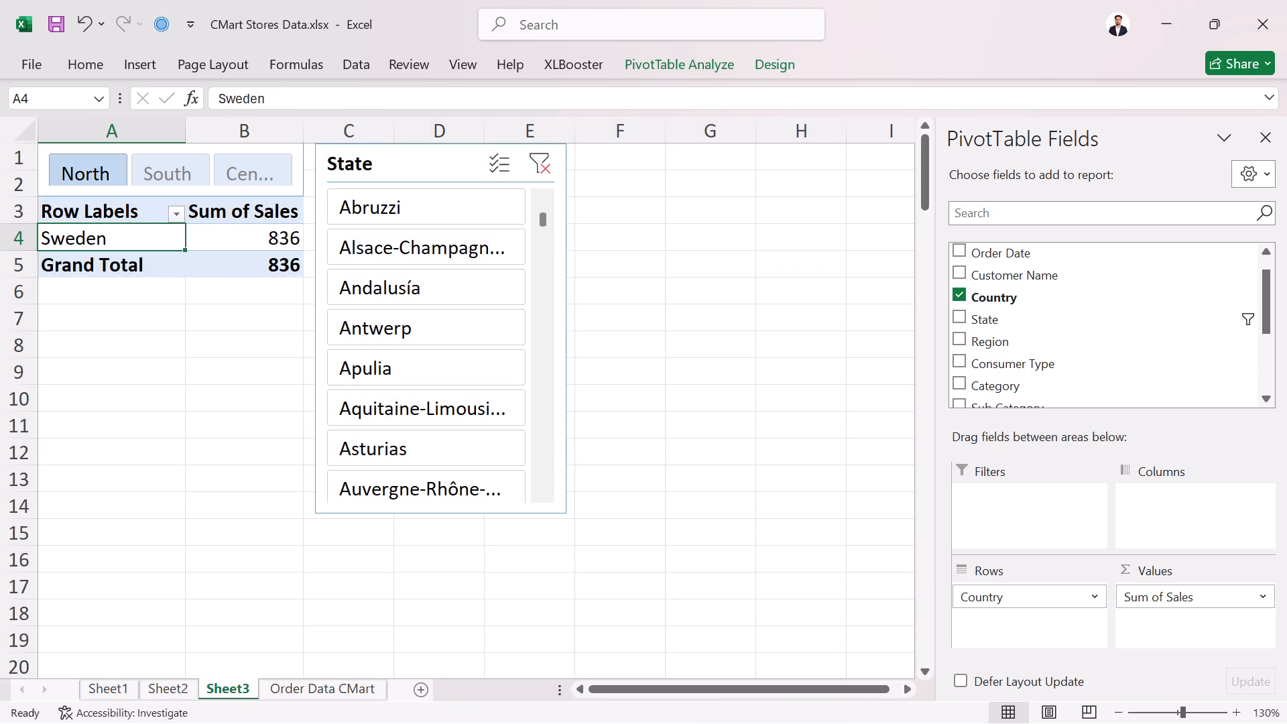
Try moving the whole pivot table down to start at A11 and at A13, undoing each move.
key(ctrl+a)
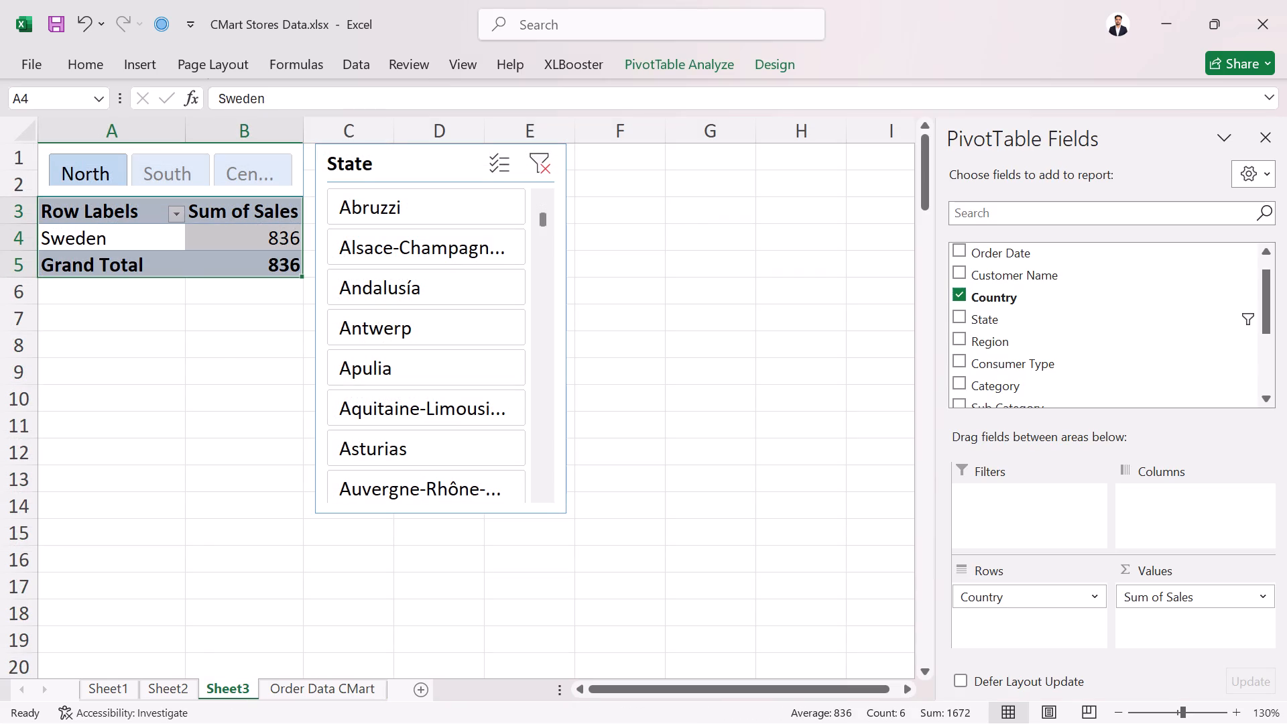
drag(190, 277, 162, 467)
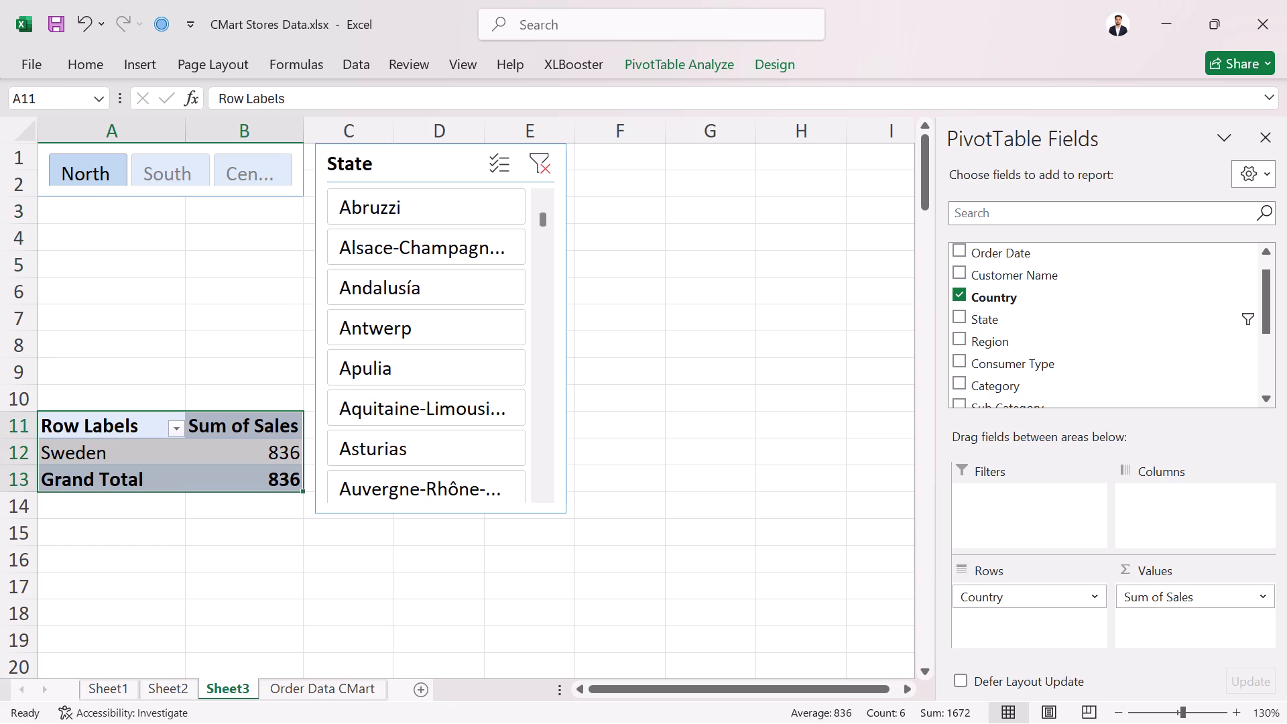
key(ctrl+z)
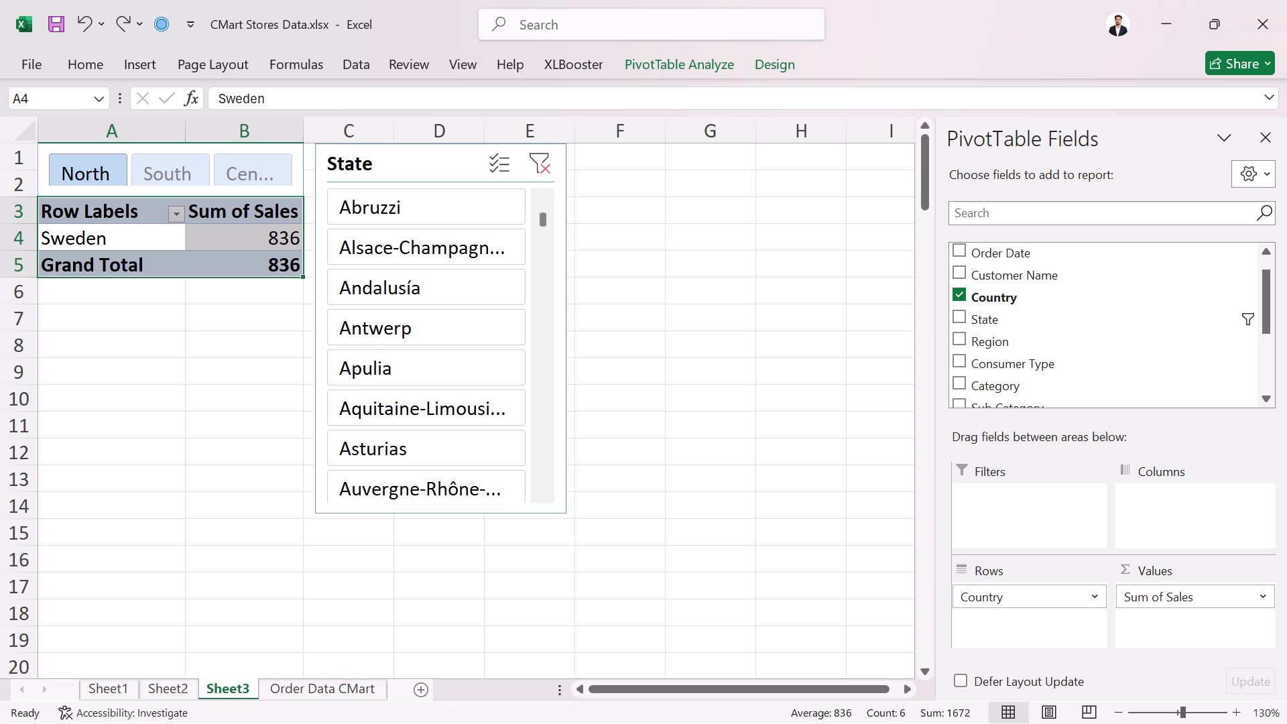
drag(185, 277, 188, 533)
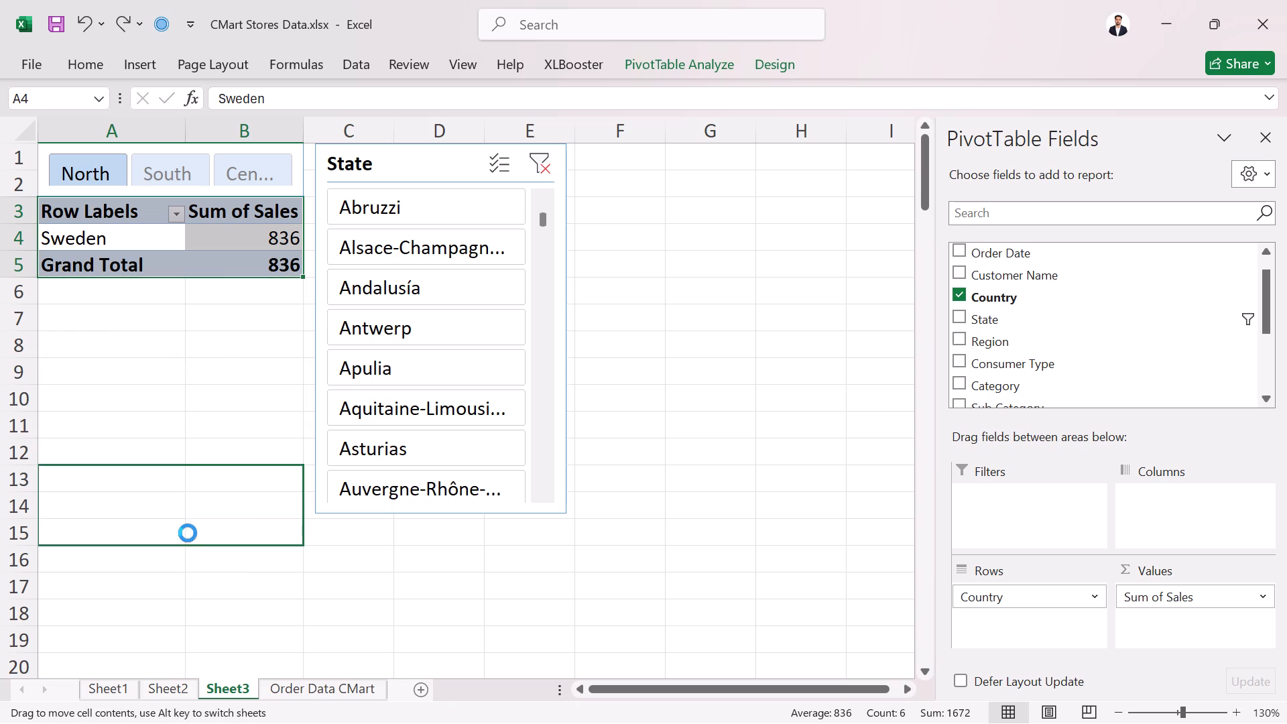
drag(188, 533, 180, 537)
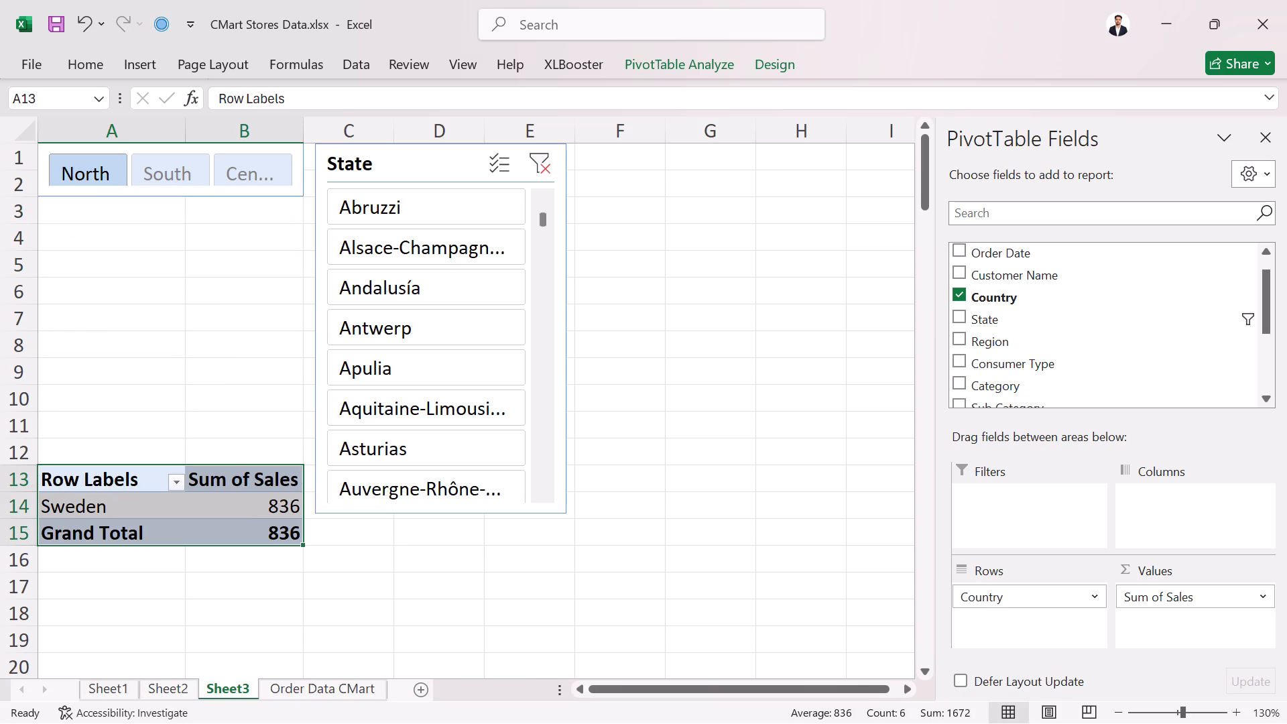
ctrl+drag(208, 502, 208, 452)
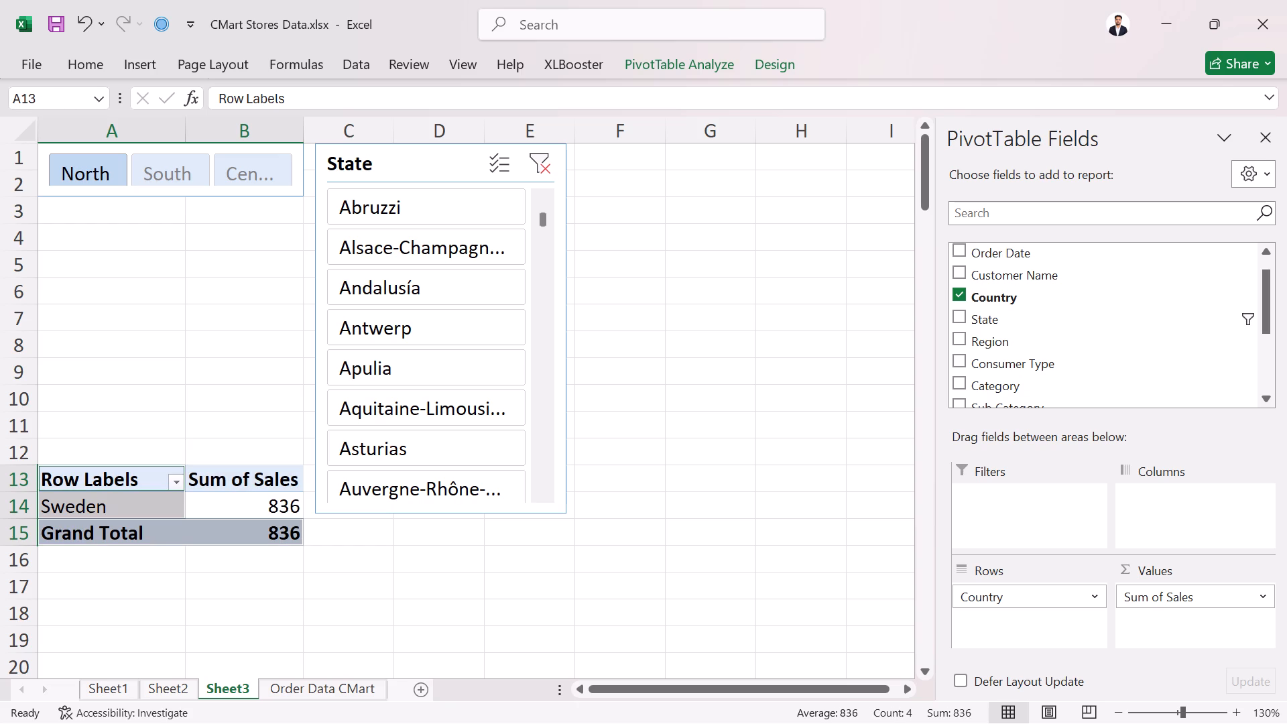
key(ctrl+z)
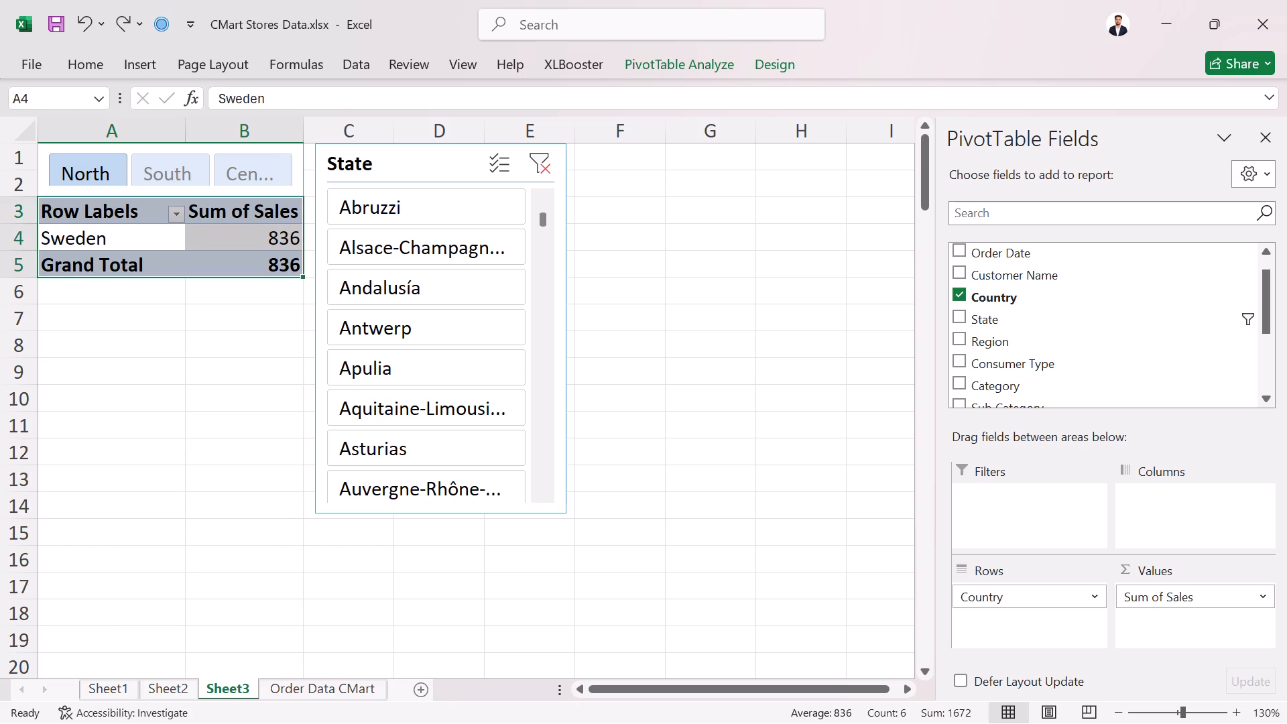
Copy the whole pivot table from A3:B5 to A13:B15, keeping the original in place.
ctrl+drag(183, 273, 178, 411)
ctrl+click(210, 403)
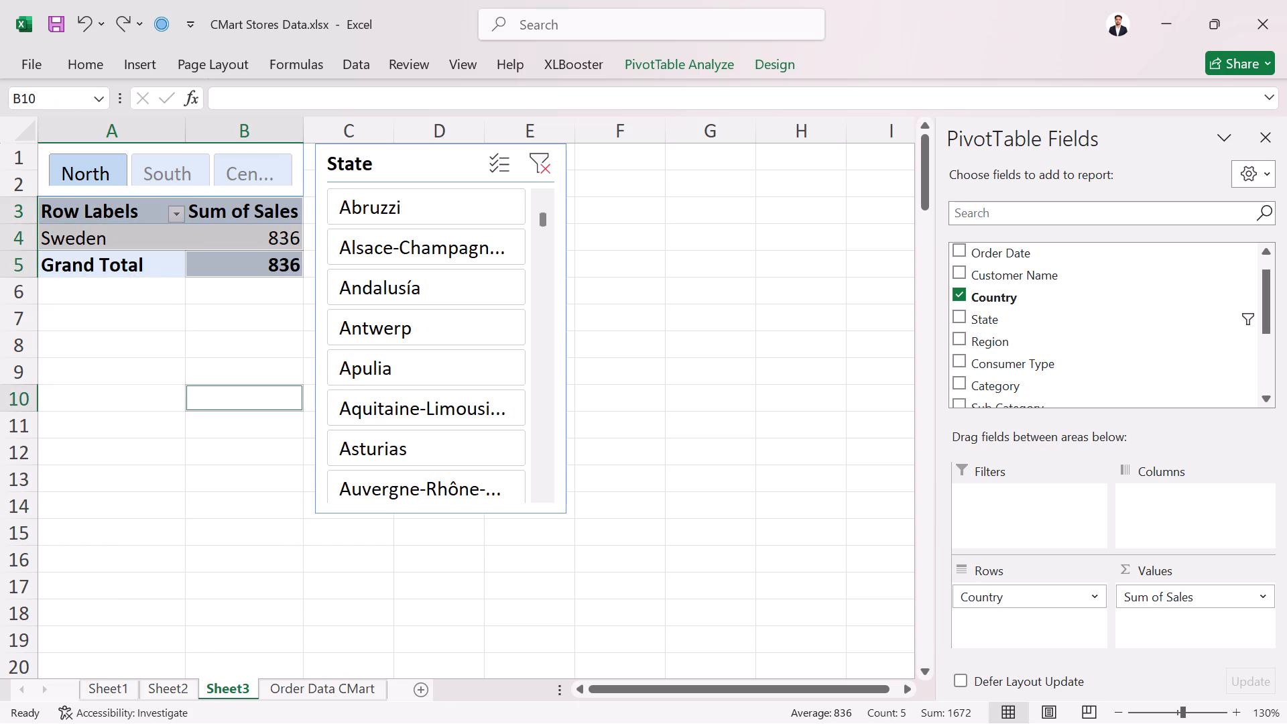
click(182, 270)
key(ctrl+a)
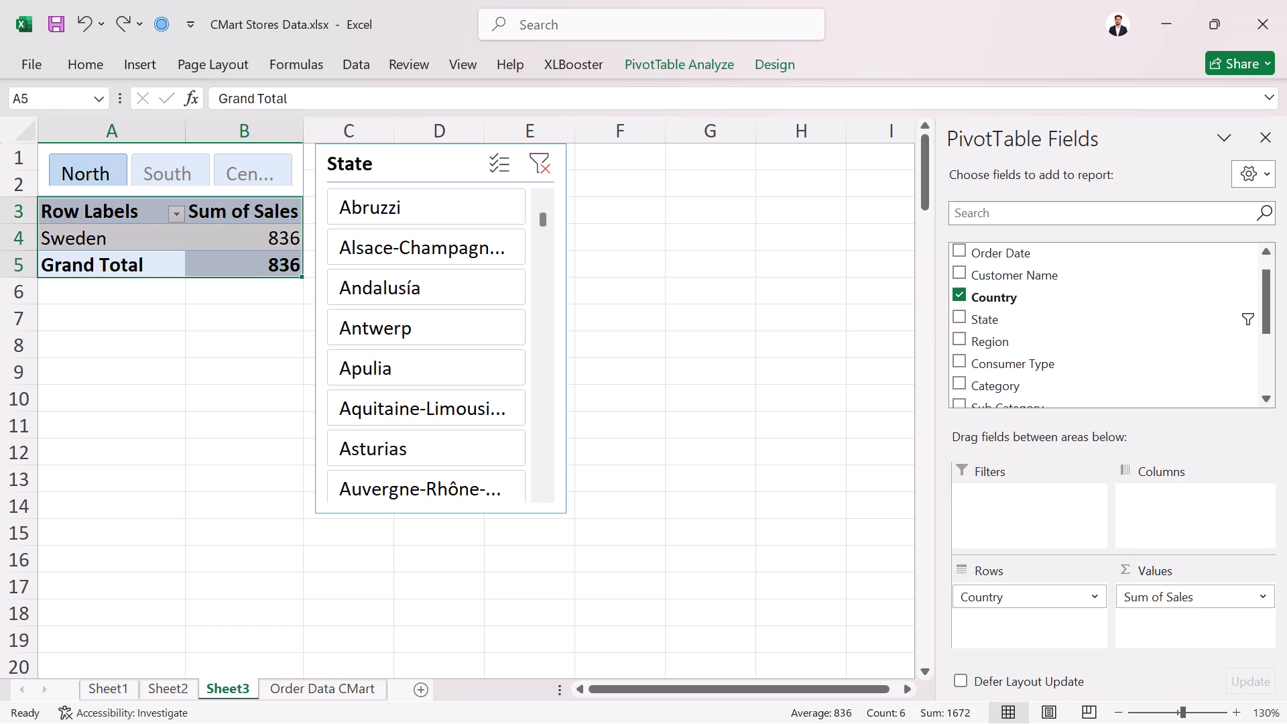
ctrl+drag(185, 278, 154, 534)
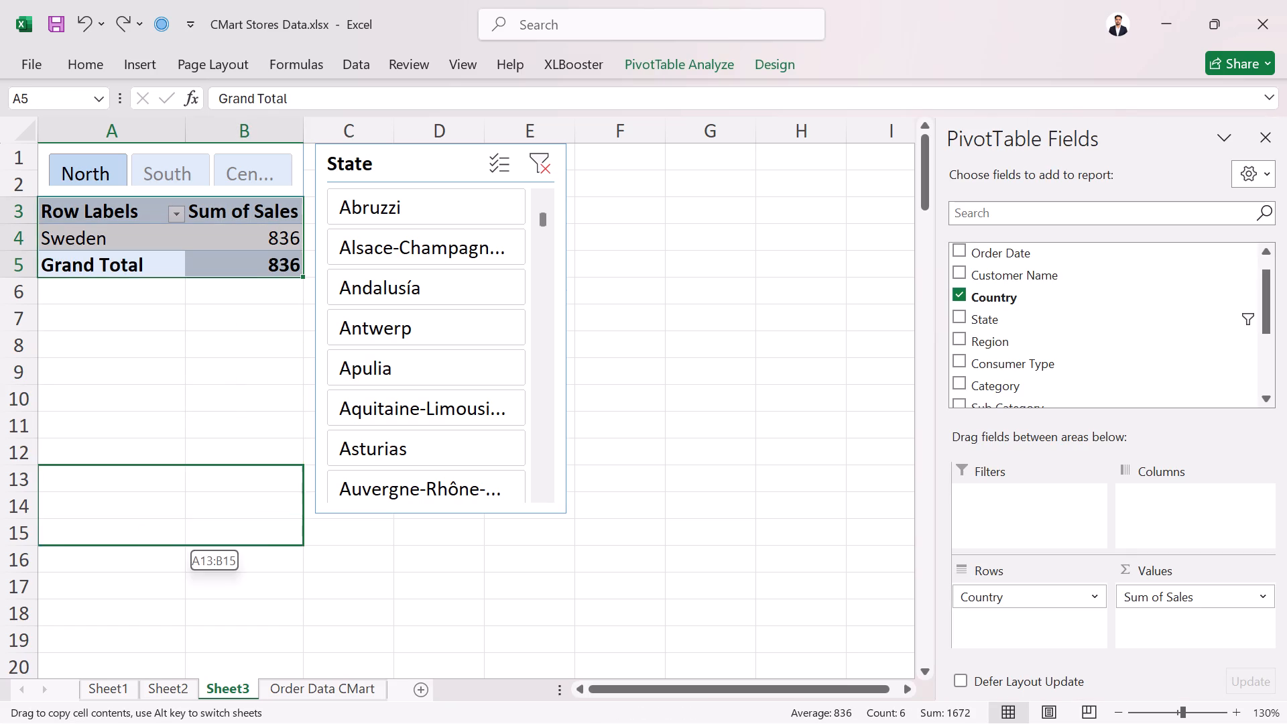
ctrl+drag(154, 534, 154, 536)
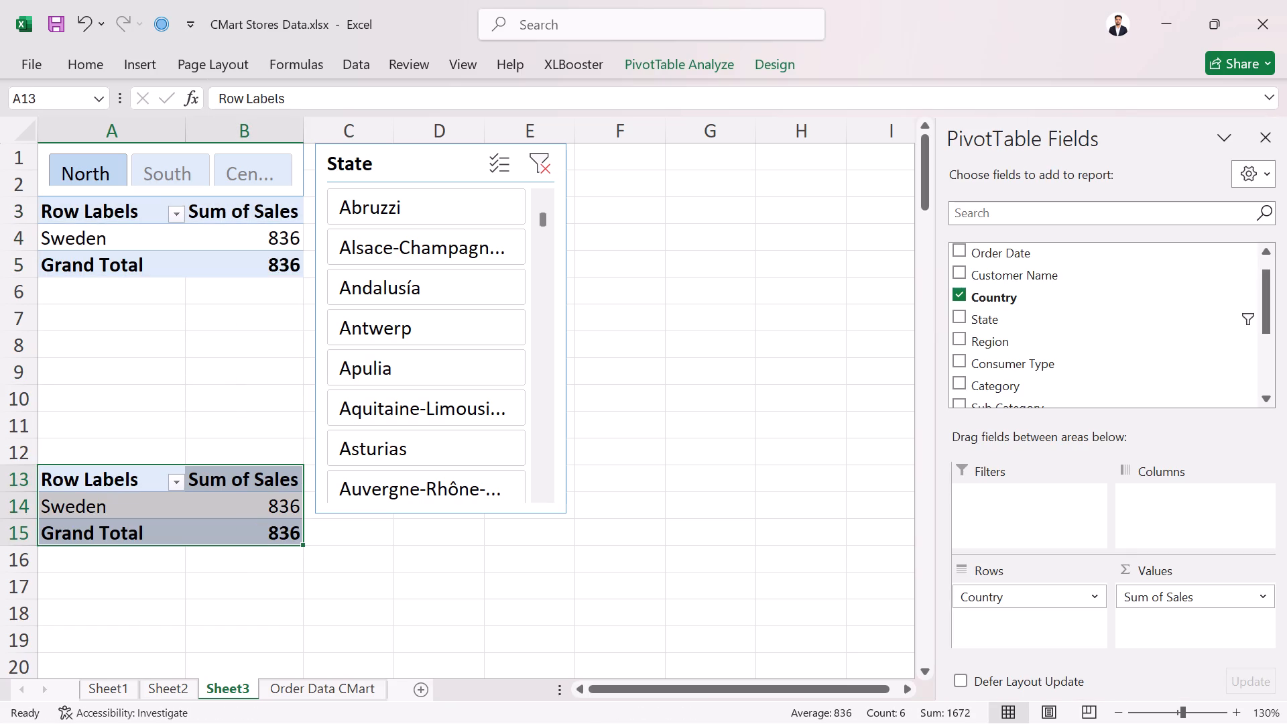
Step upward through the State slicer from Auvergne-Rhône-... to Andalusía, leaving Andalusía selected for both pivot tables.
click(271, 492)
click(397, 488)
click(395, 446)
click(398, 385)
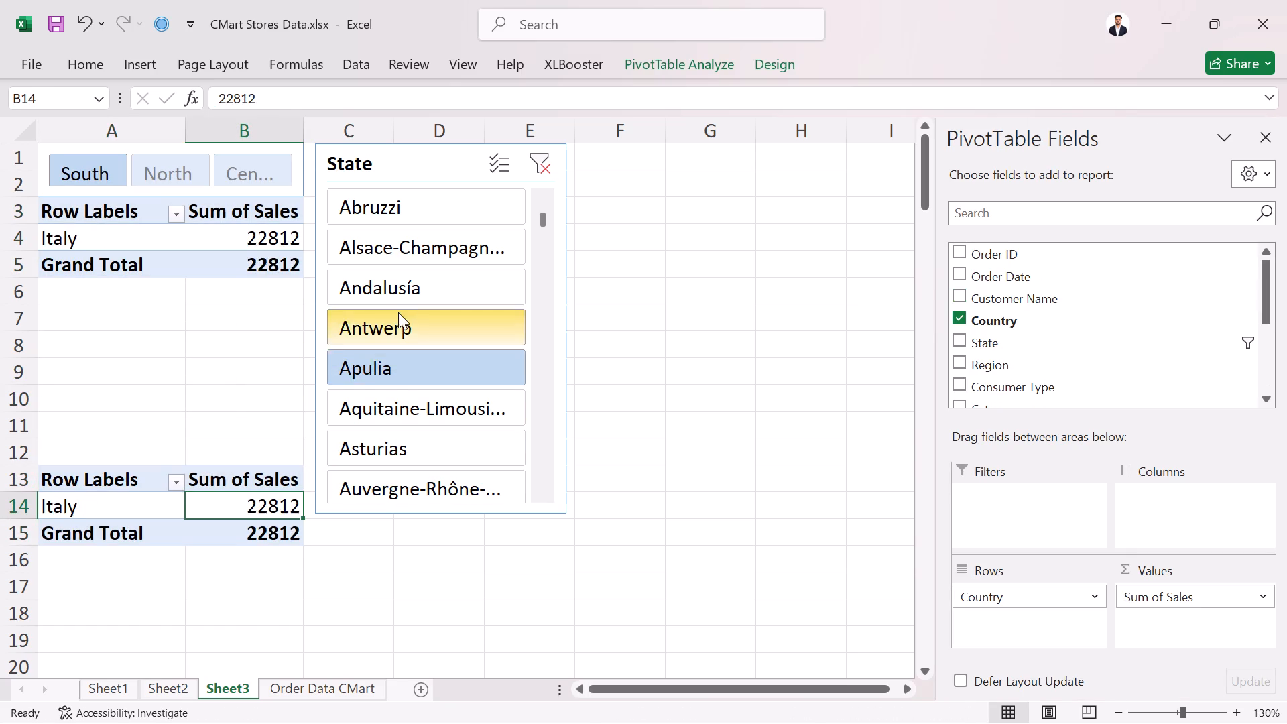
click(398, 312)
click(400, 276)
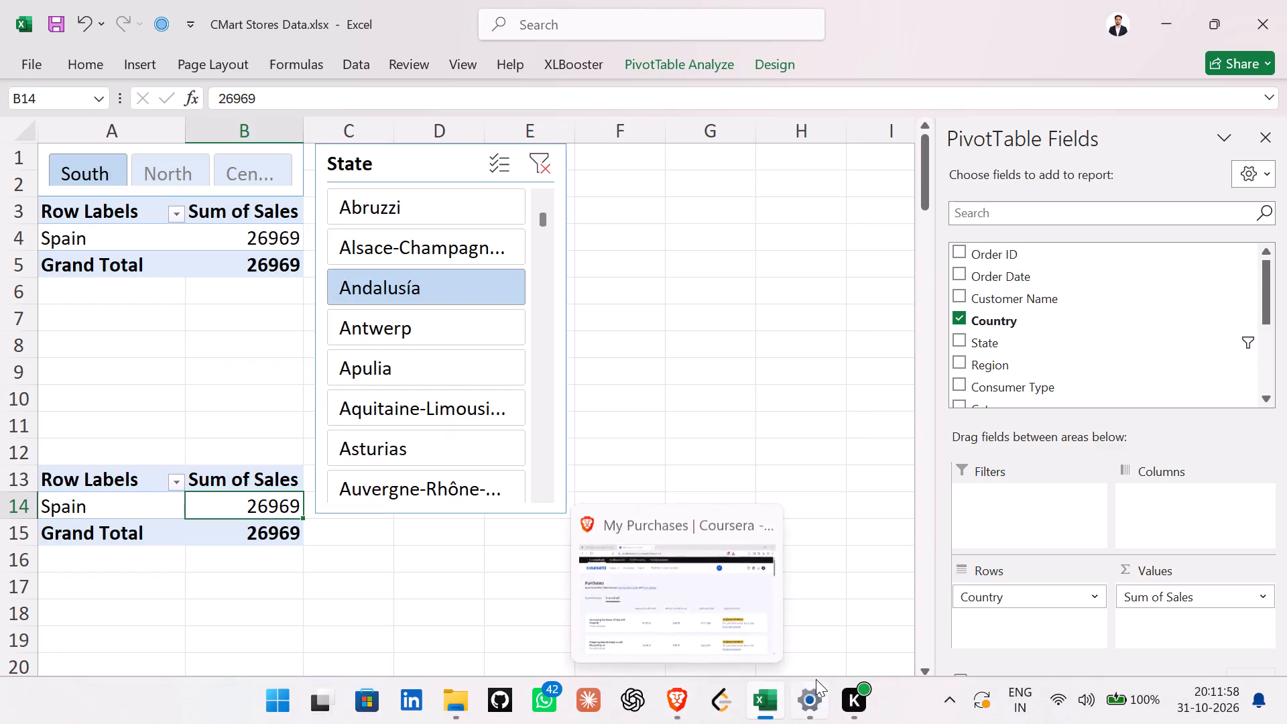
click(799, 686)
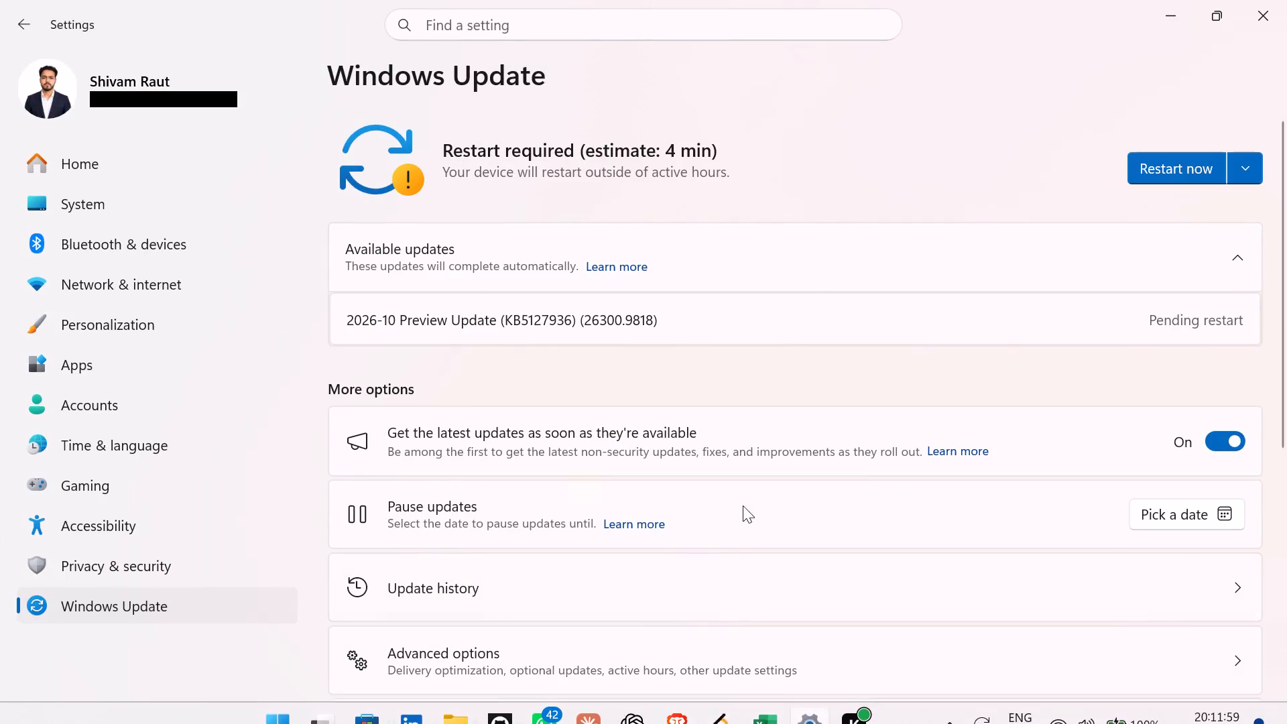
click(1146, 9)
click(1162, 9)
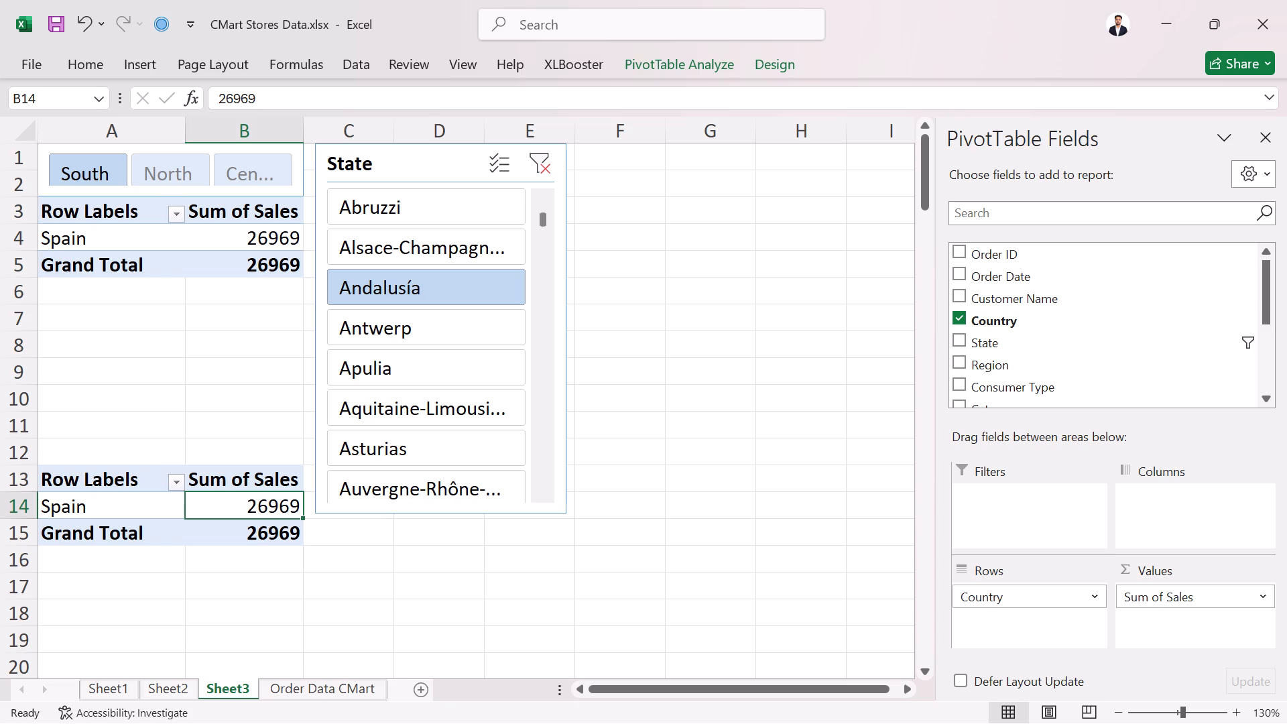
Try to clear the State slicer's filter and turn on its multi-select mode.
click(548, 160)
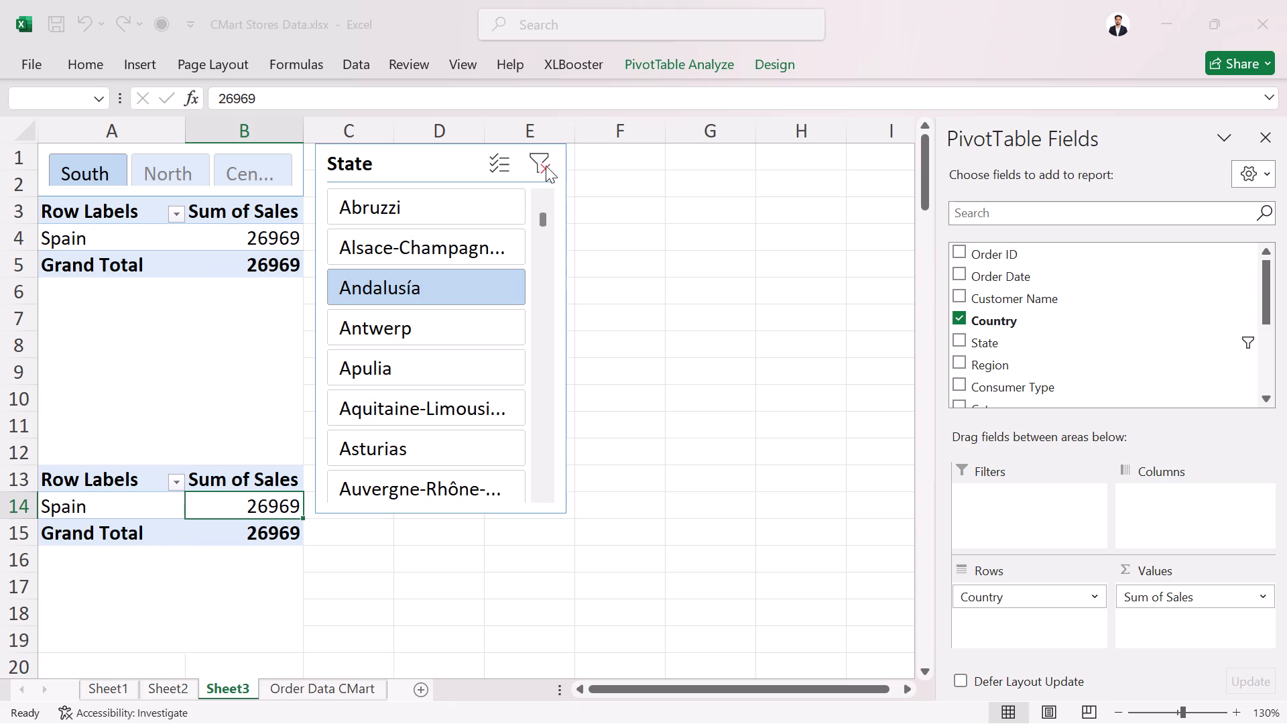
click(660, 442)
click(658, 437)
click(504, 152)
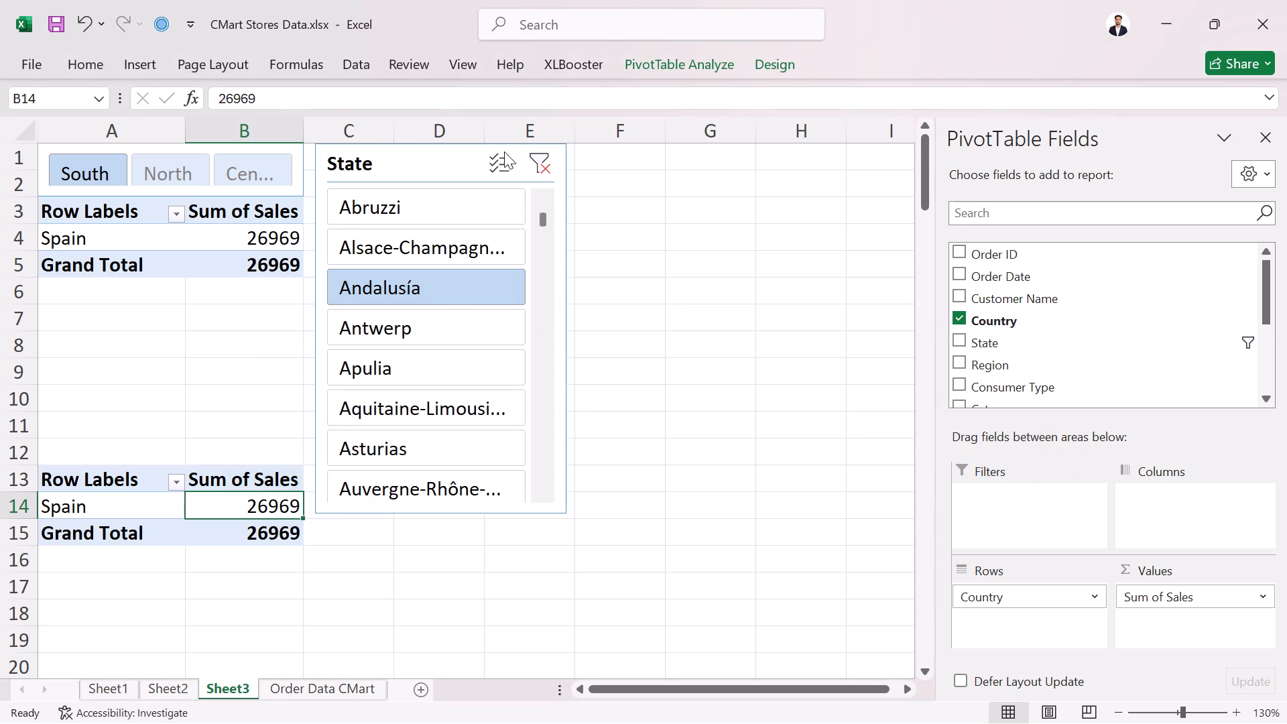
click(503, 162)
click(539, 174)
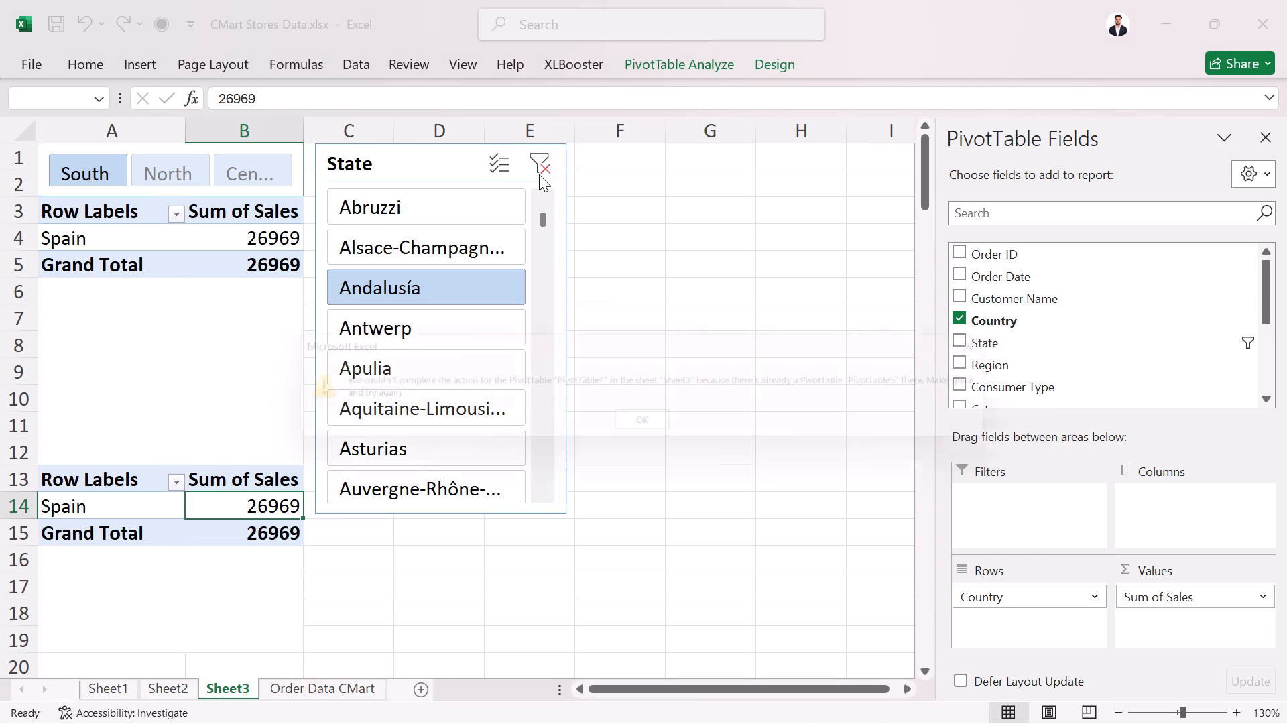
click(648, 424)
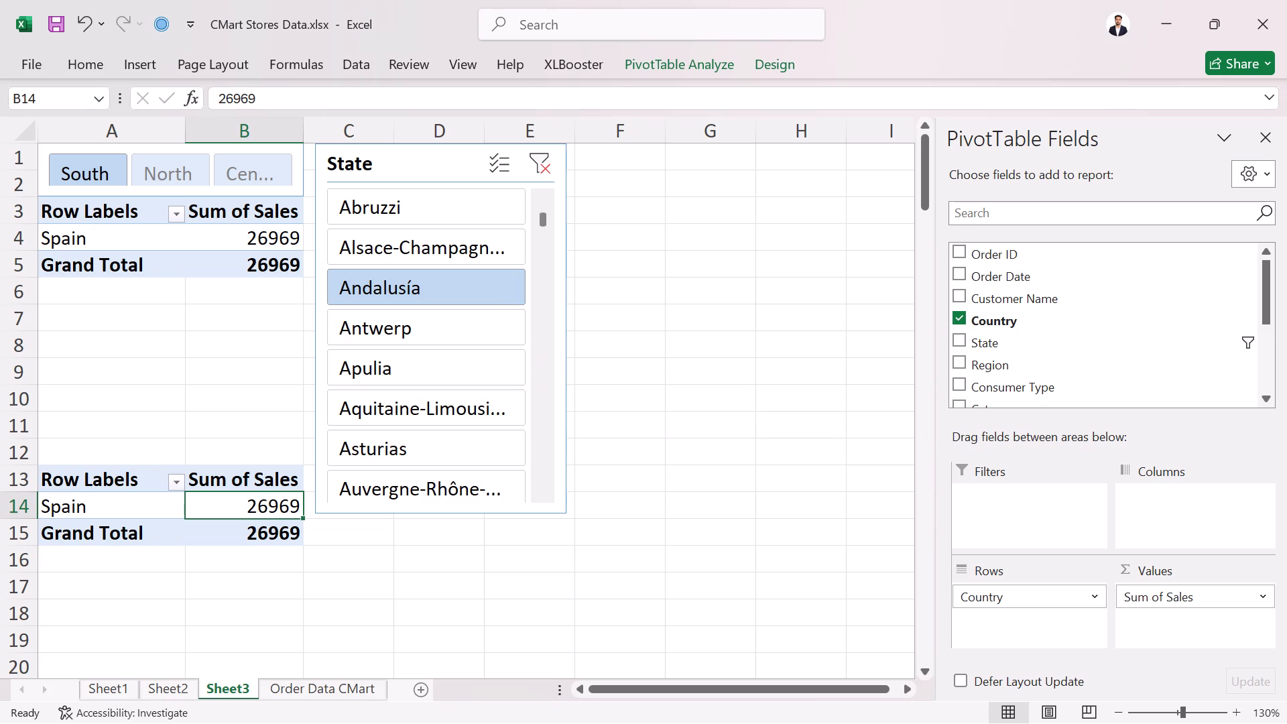
Connect the State slicer to PivotTable3 on Sheet2 through its report connections, keeping the existing connections.
click(440, 160)
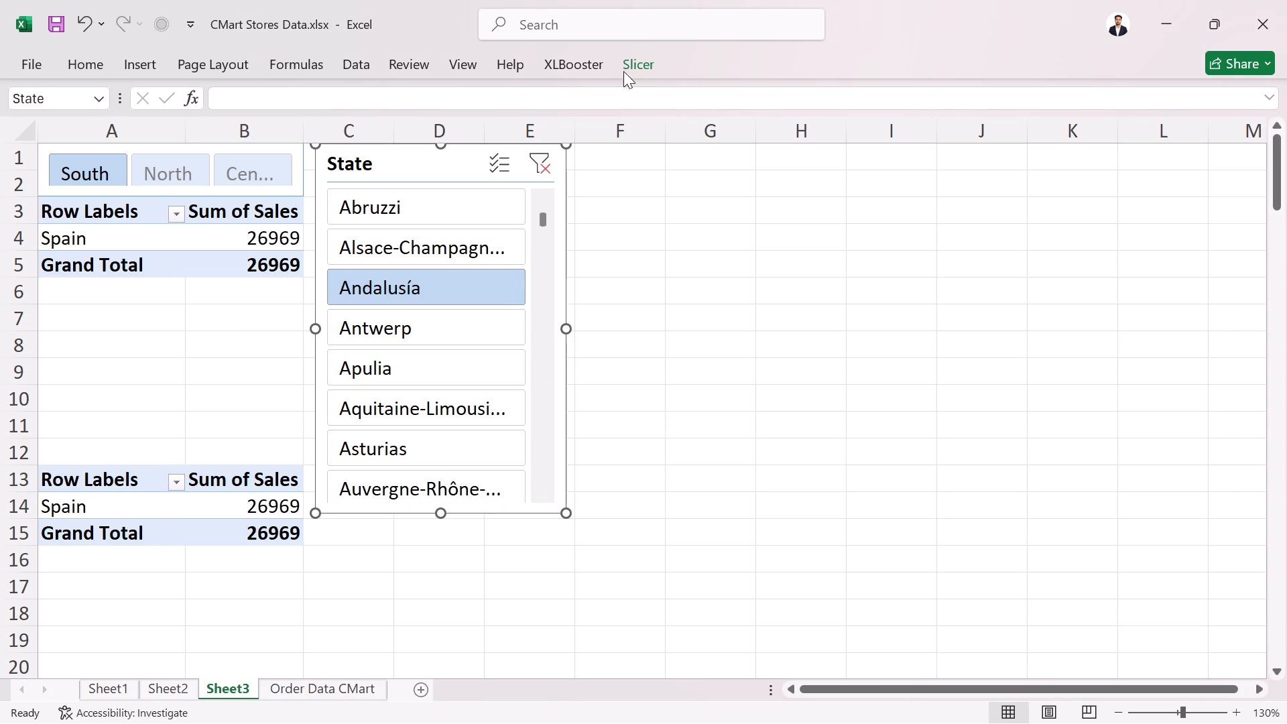
click(647, 64)
click(192, 123)
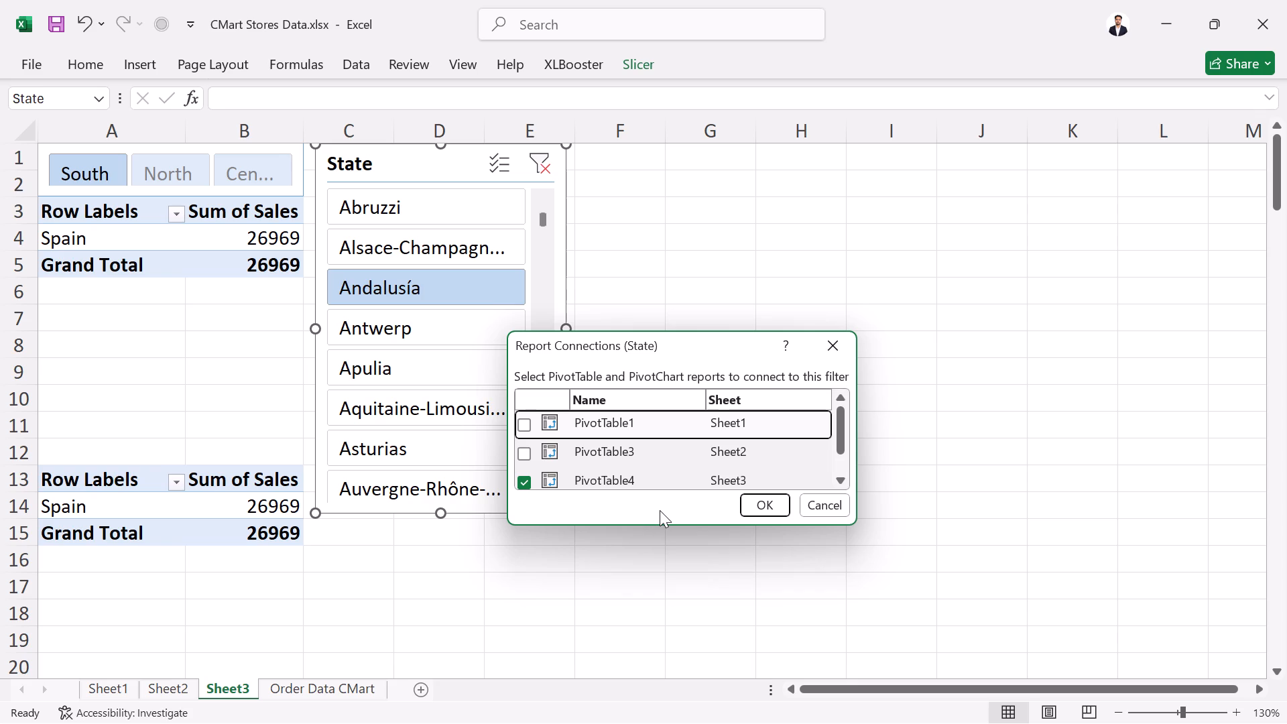
click(625, 451)
click(519, 450)
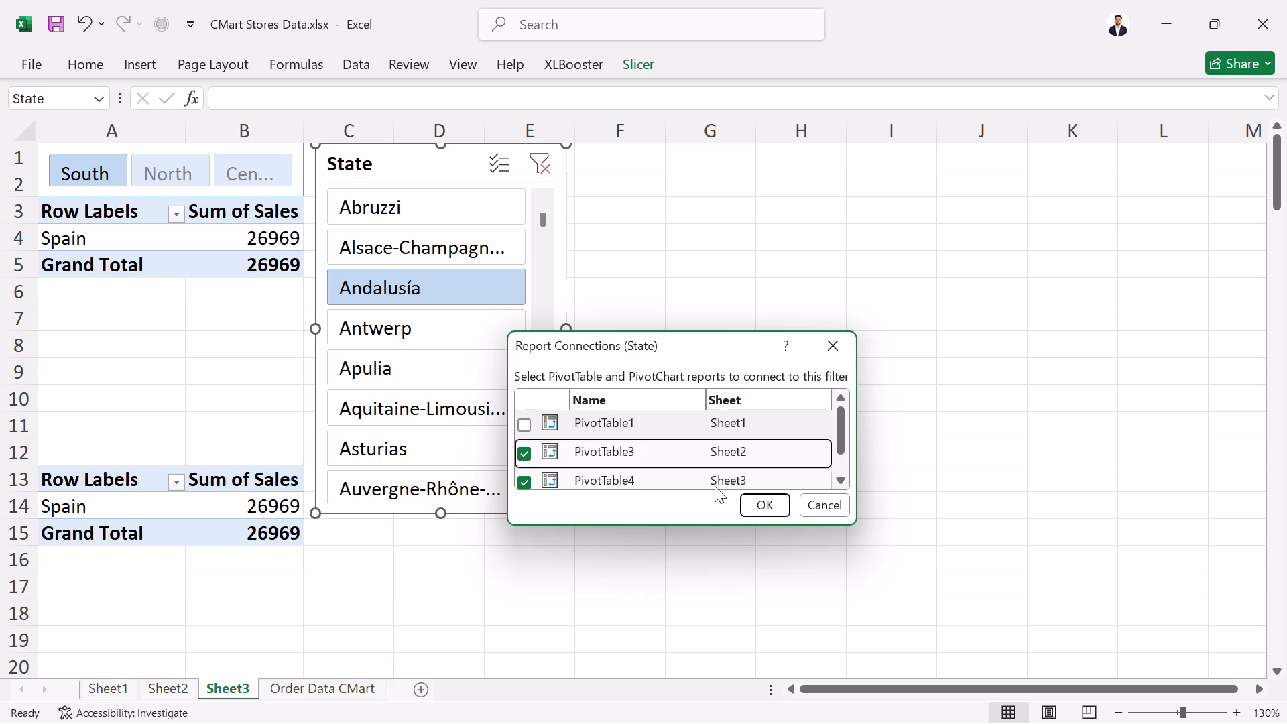
click(755, 503)
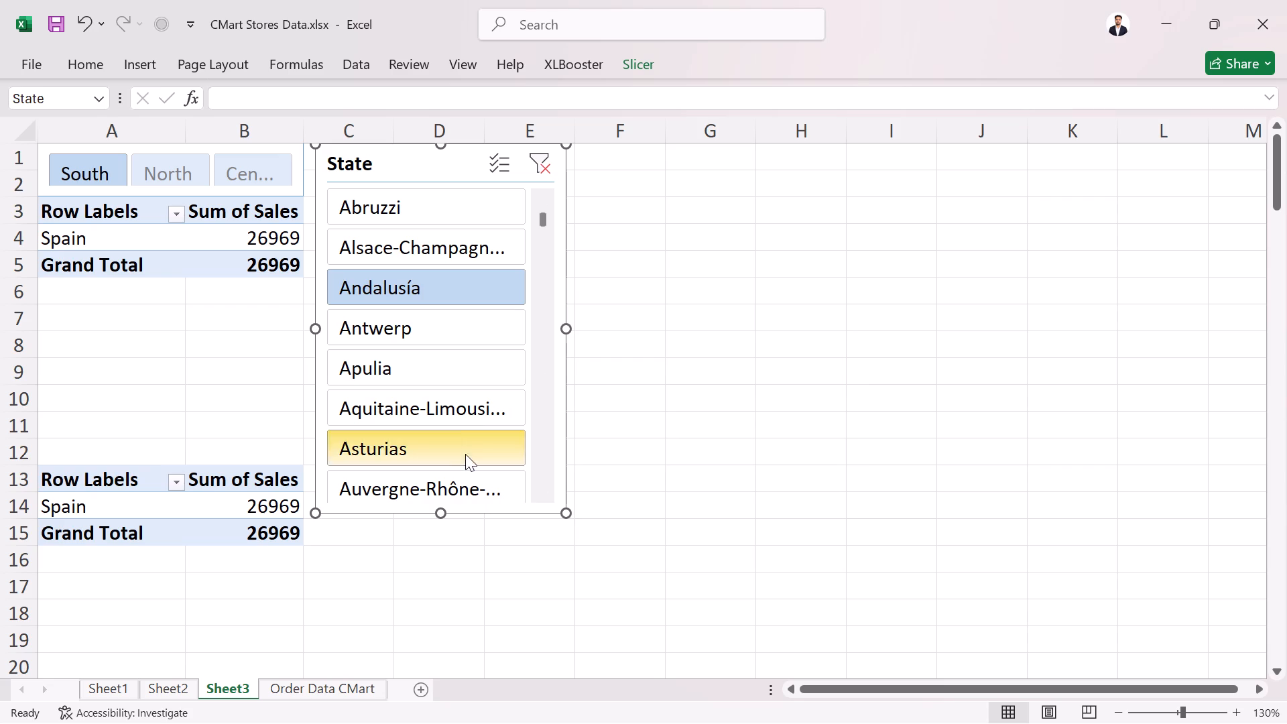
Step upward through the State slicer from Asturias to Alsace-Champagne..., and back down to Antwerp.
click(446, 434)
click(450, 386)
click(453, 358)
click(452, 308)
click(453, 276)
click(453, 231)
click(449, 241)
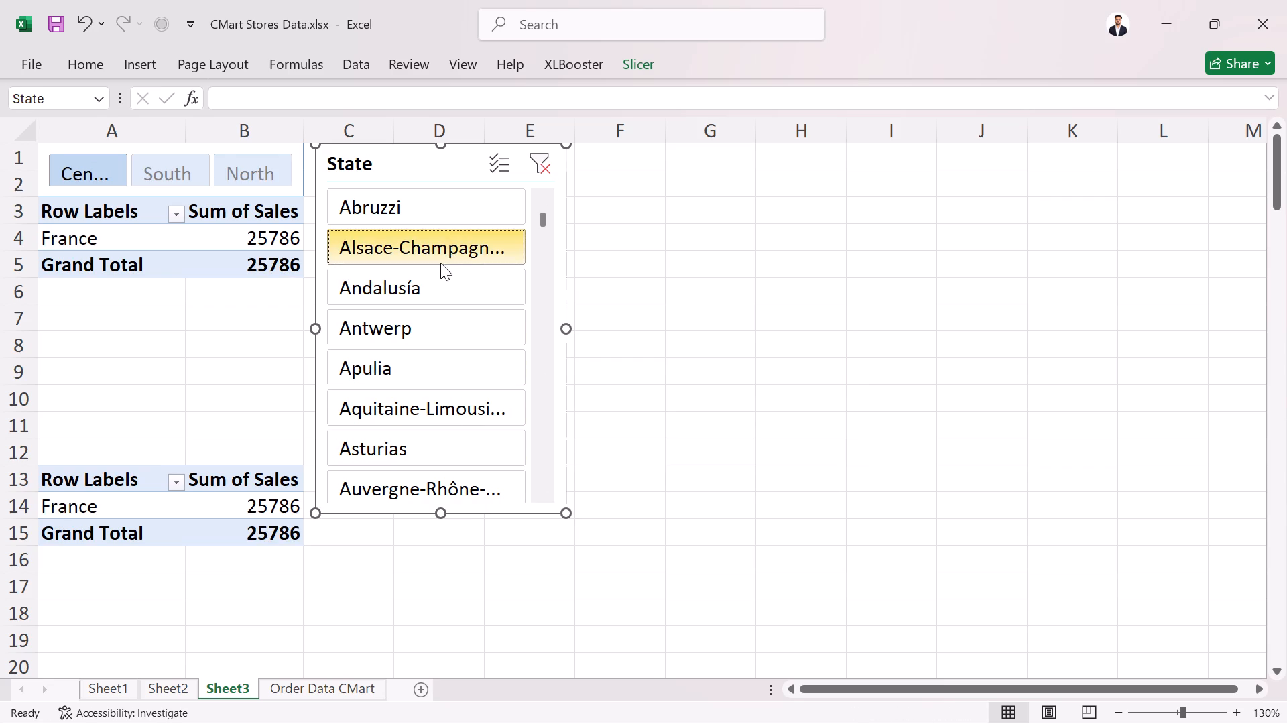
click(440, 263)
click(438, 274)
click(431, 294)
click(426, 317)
Filter the Region slicer to South.
click(176, 193)
click(167, 178)
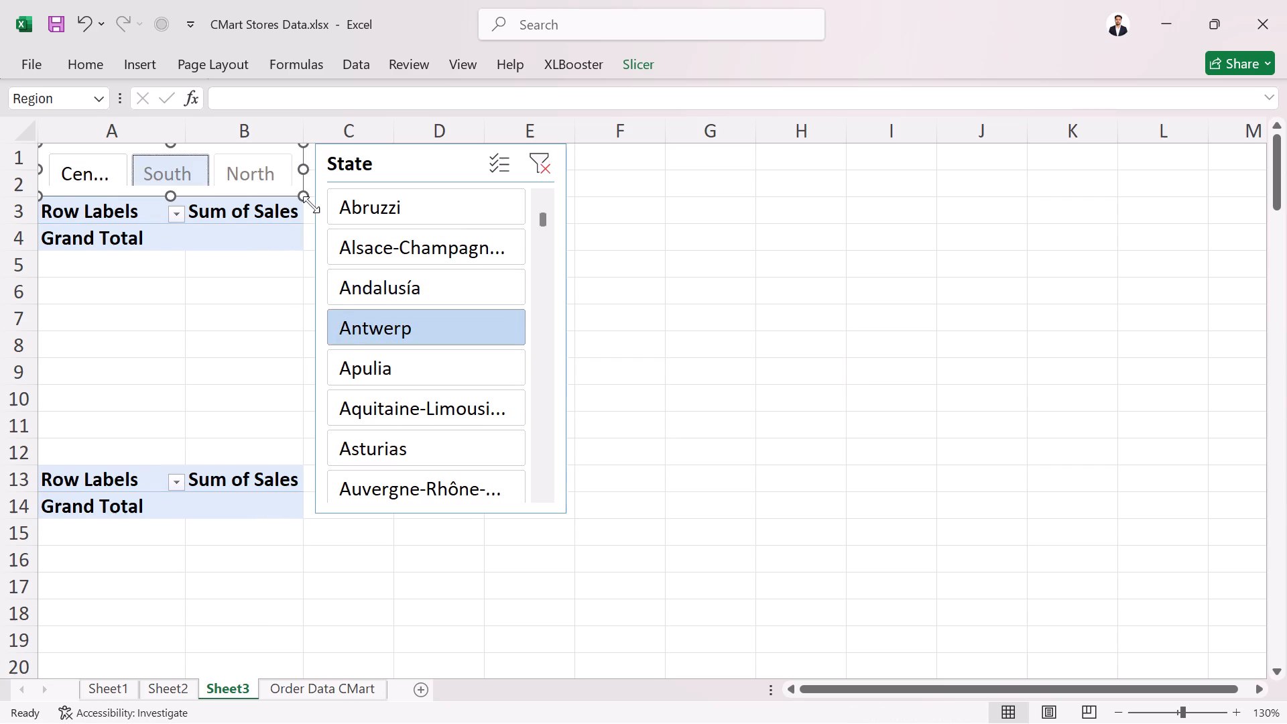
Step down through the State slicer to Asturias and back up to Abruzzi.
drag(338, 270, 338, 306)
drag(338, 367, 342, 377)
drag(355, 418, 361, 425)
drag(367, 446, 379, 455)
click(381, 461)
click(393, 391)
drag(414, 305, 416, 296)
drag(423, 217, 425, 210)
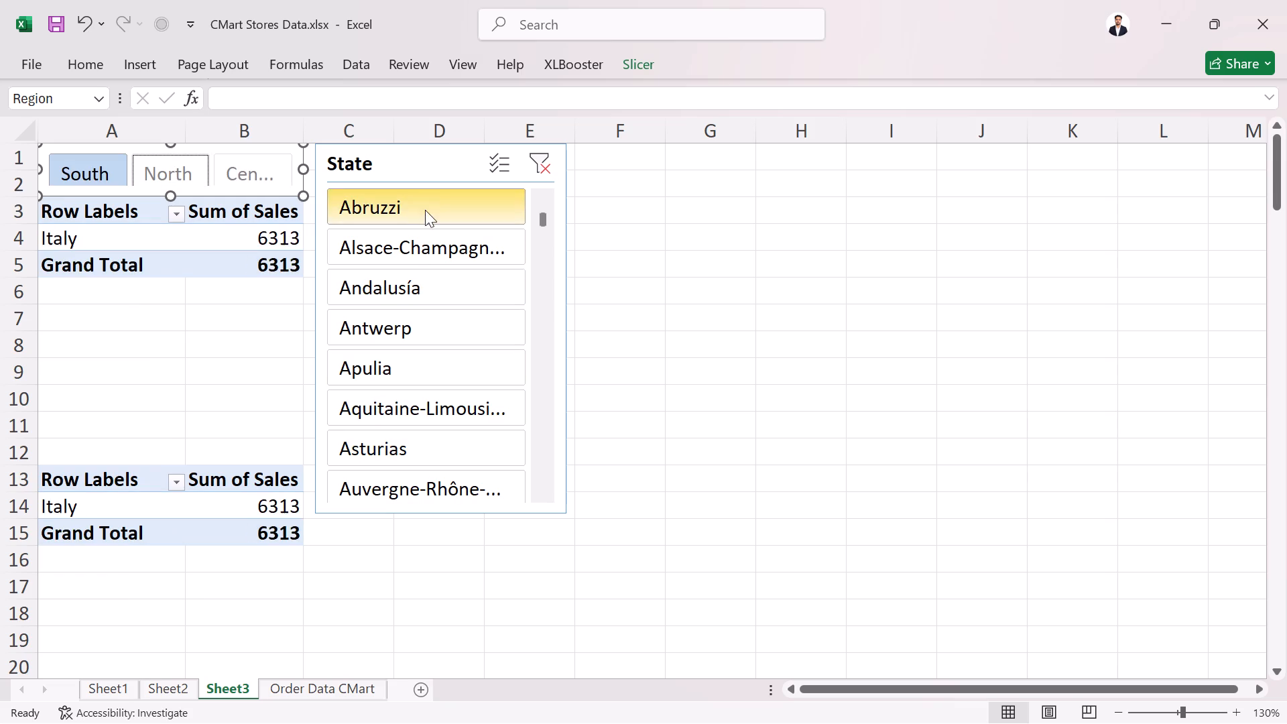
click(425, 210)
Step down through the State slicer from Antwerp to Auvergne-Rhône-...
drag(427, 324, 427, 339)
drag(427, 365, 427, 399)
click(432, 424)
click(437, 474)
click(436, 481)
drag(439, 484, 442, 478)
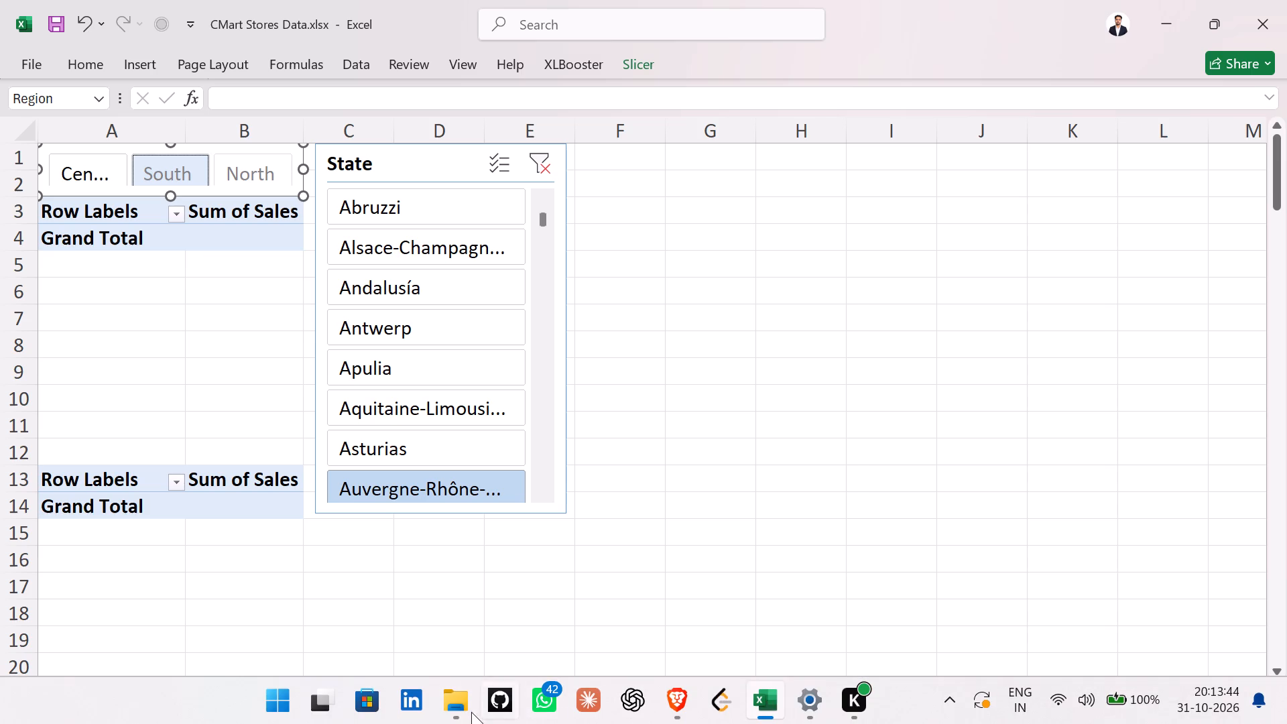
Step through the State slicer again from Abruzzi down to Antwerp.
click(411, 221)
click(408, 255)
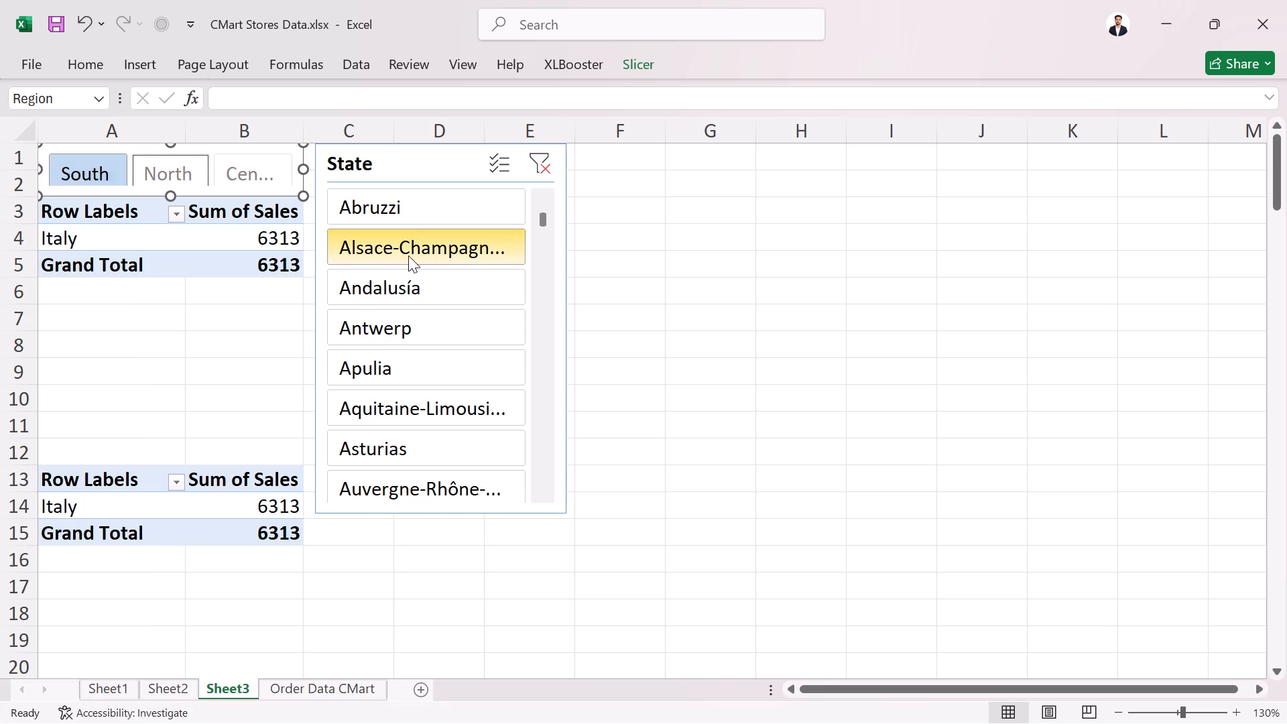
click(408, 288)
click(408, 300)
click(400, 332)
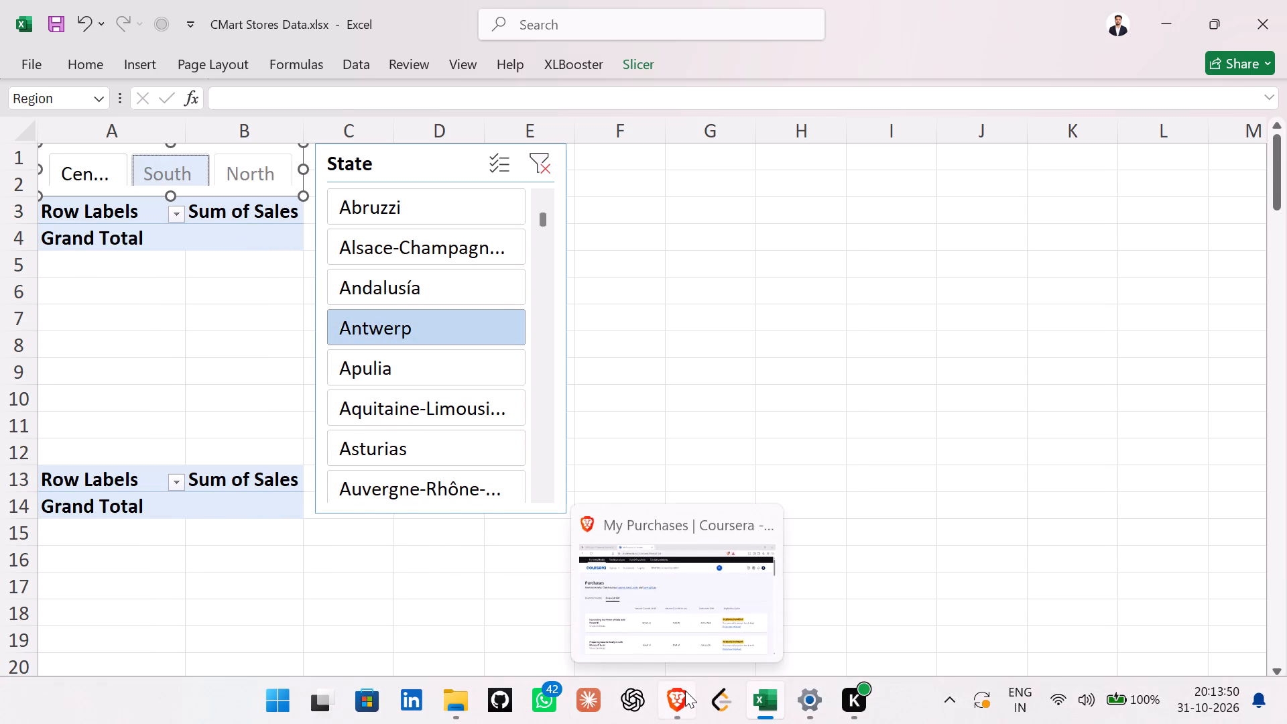
Switch to the Brave browser, look through the Microsoft Excel course's exam list on SkillCourse, and return to the workbook.
click(685, 690)
click(195, 0)
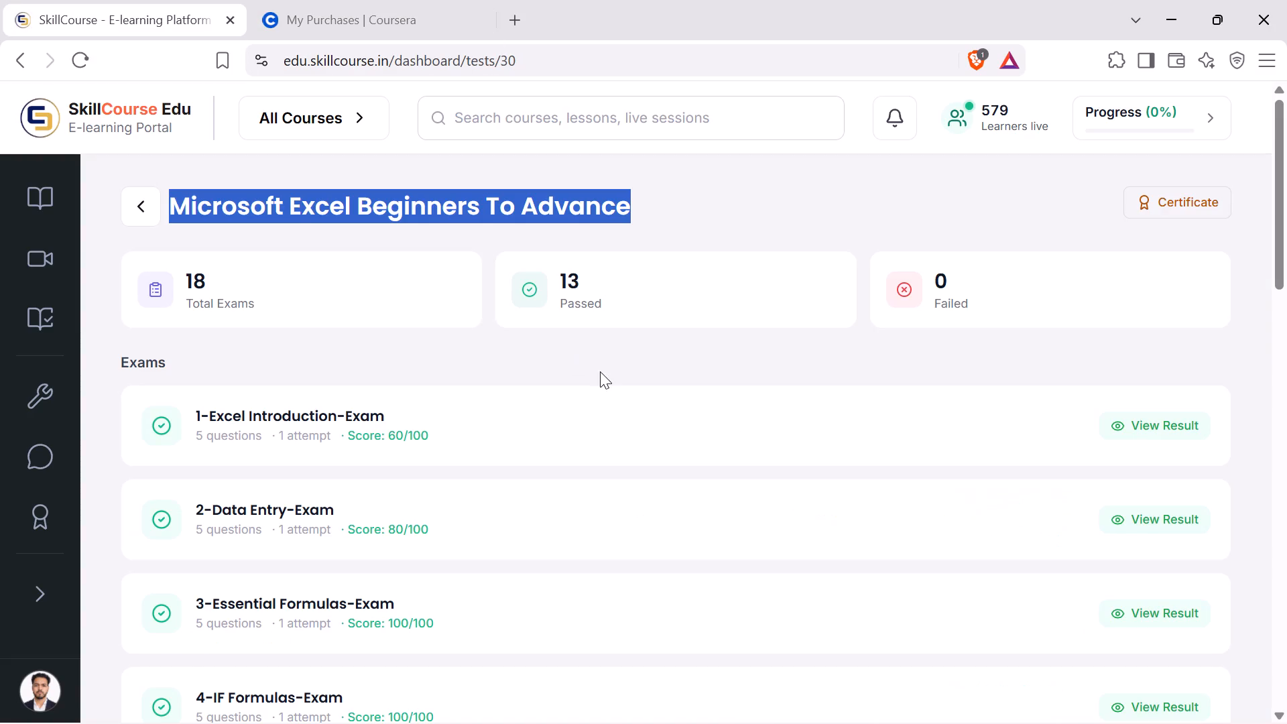
scroll(803, 464, down, 6)
scroll(803, 463, up, 1)
scroll(803, 463, down, 3)
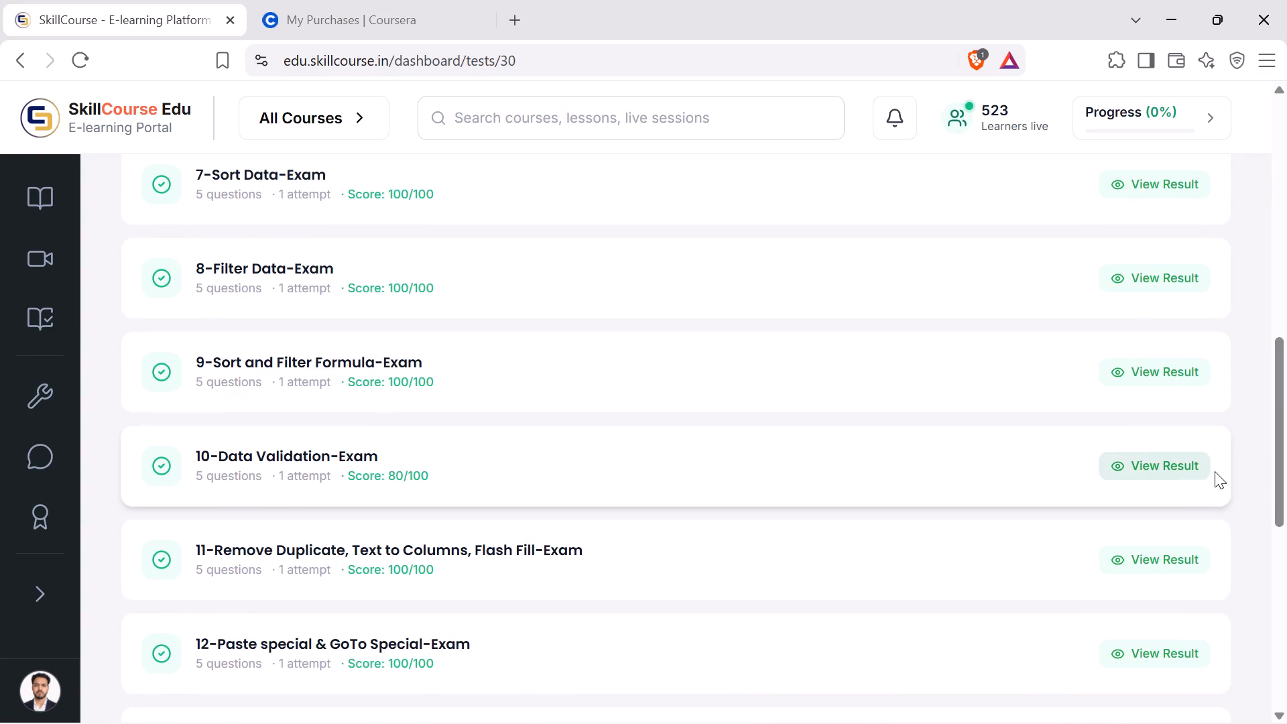
click(1233, 471)
scroll(1152, 509, down, 4)
scroll(1149, 511, up, 1)
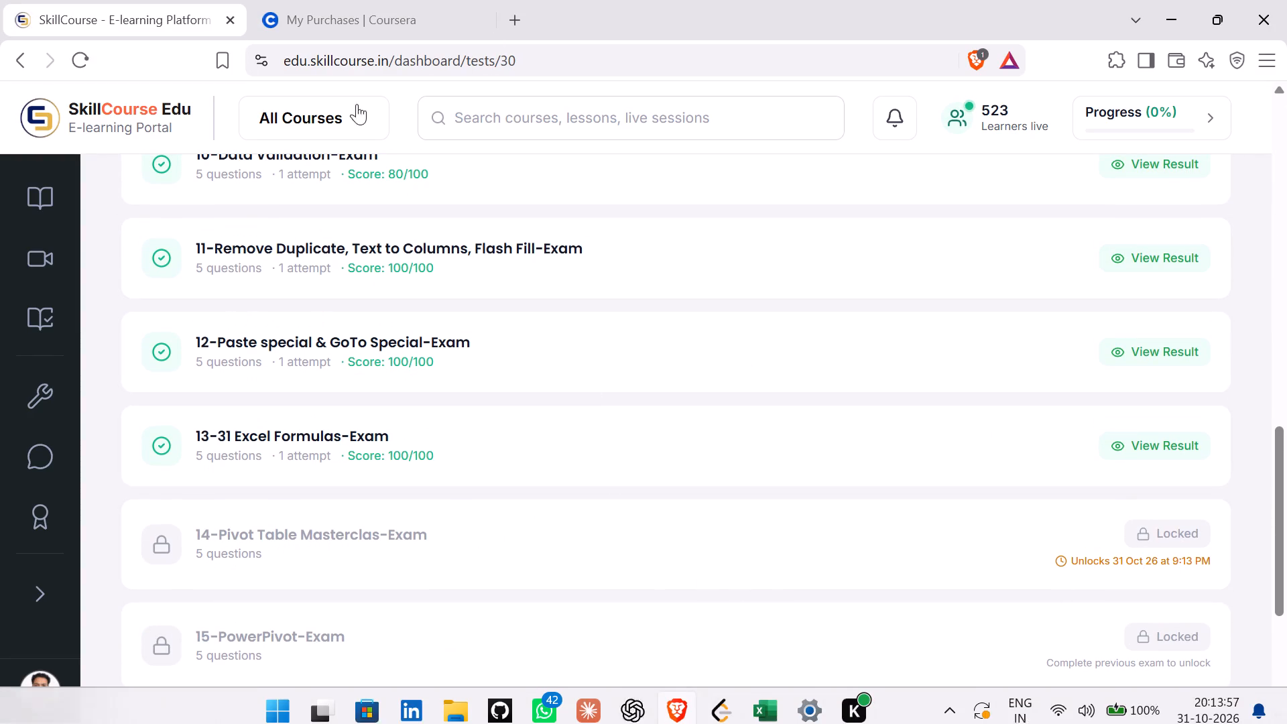
click(1180, 9)
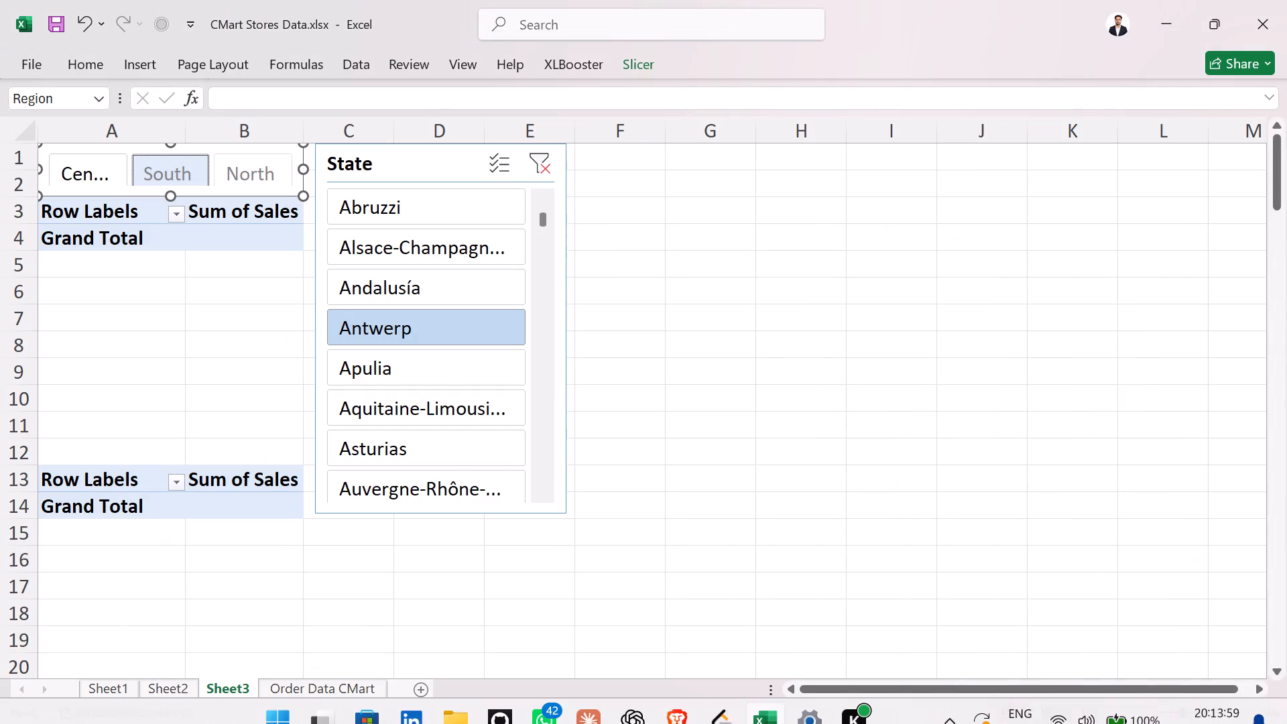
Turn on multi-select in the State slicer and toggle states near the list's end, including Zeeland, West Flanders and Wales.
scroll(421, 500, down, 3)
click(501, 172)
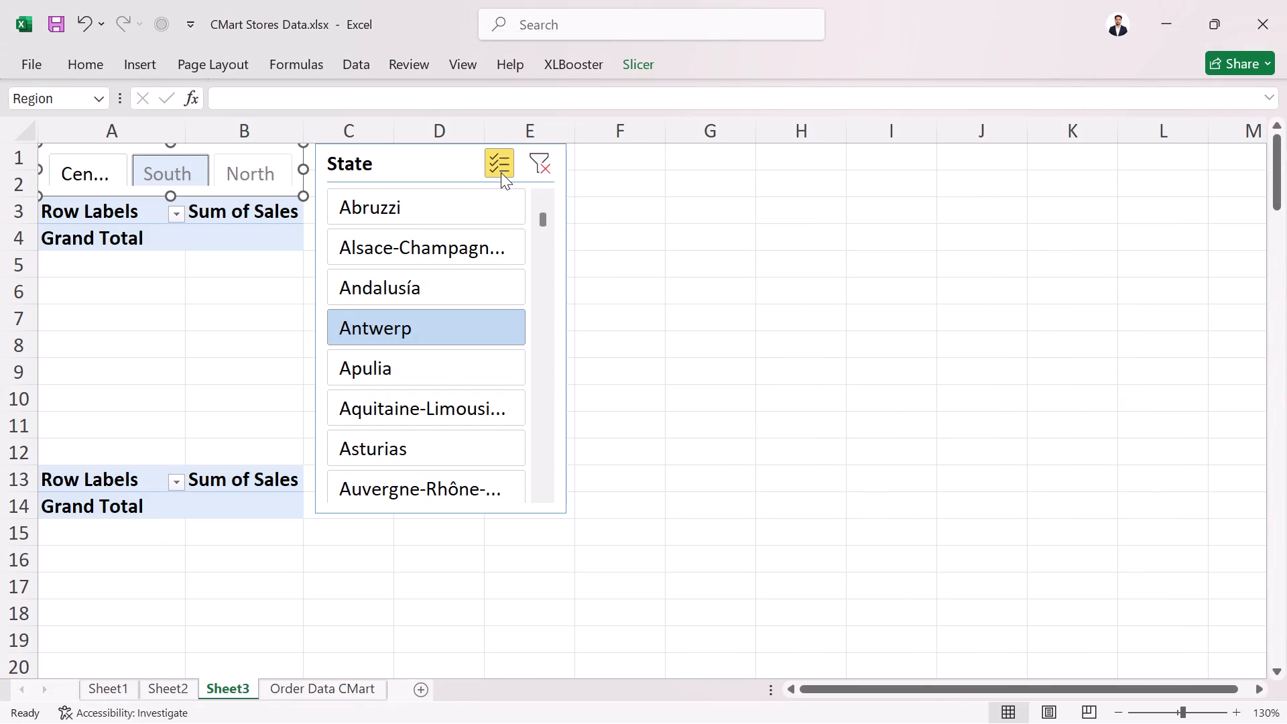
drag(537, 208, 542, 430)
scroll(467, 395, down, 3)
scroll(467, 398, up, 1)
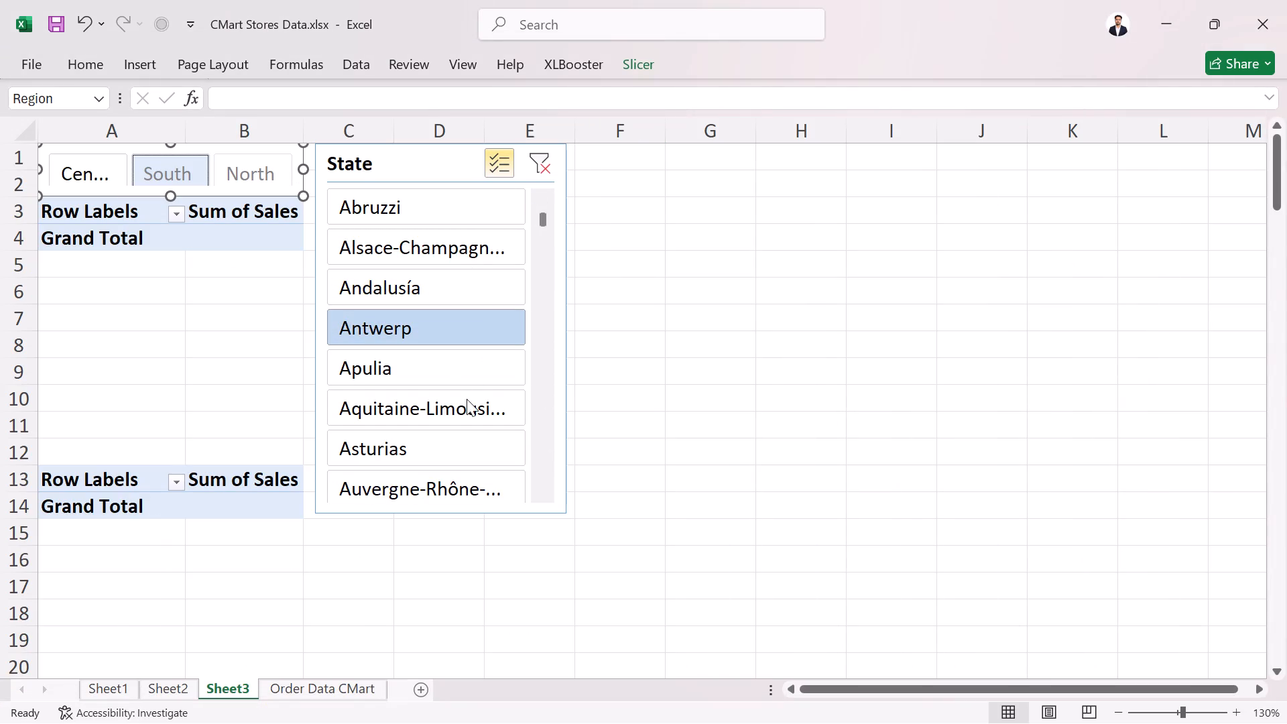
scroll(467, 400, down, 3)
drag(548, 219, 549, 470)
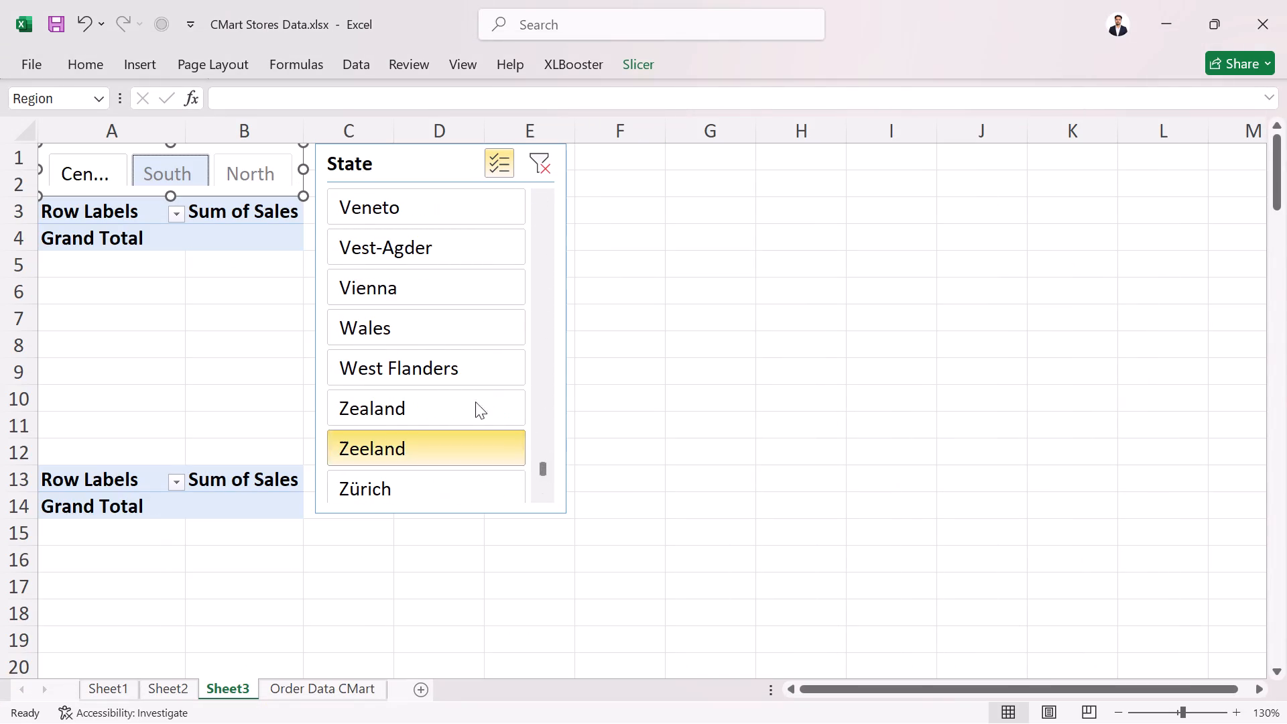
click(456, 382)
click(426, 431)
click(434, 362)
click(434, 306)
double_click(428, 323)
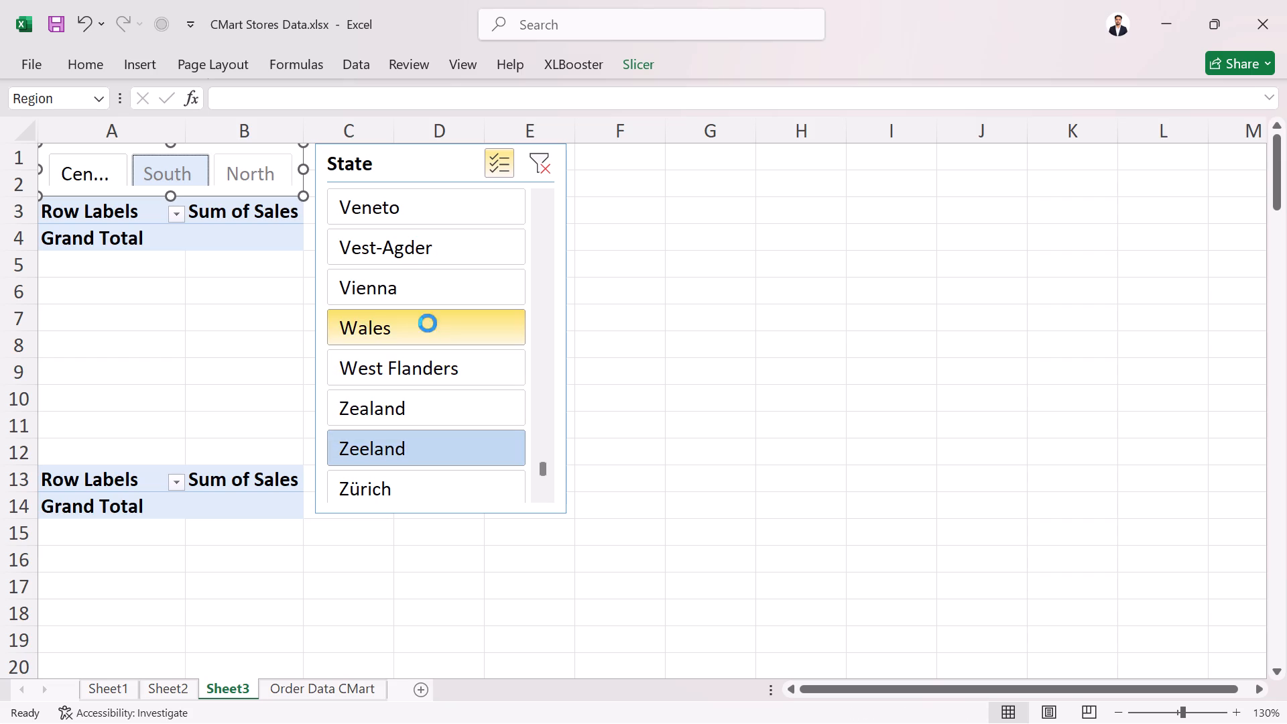
Turn off the State slicer's multi-select mode and select only West Flanders.
click(510, 168)
click(422, 377)
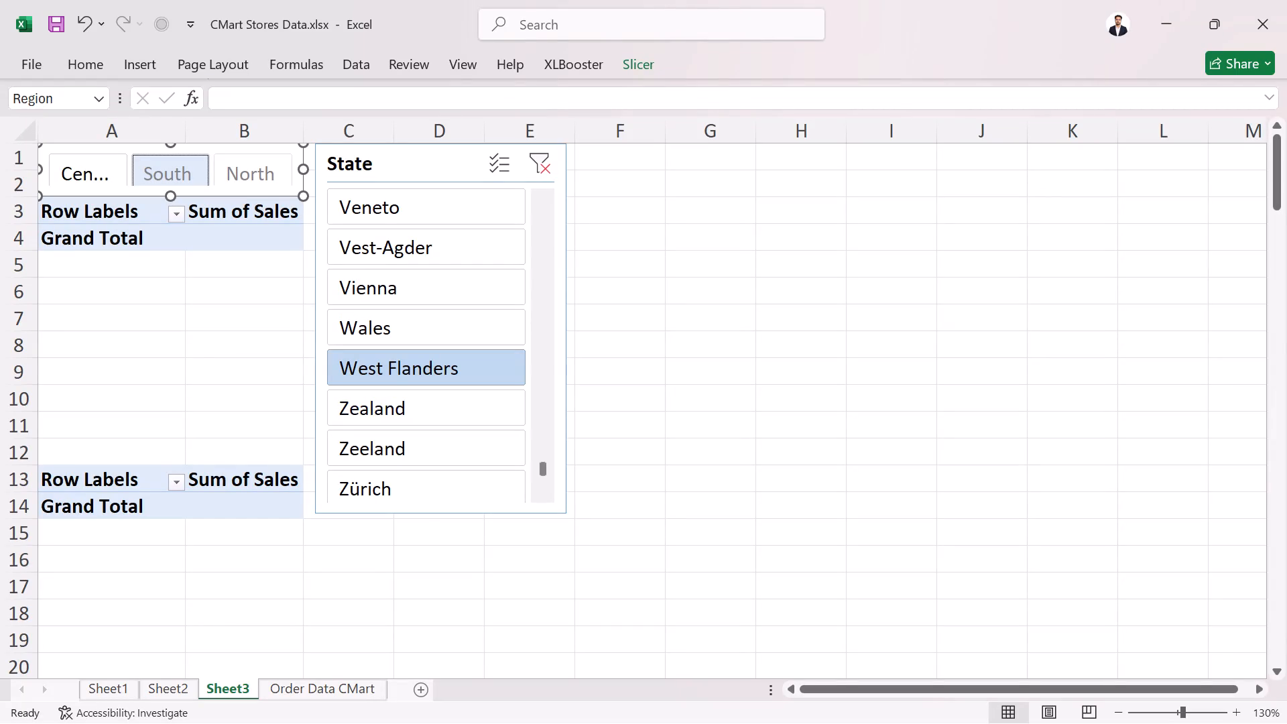
Open the style and size options for the Region slicer.
click(655, 68)
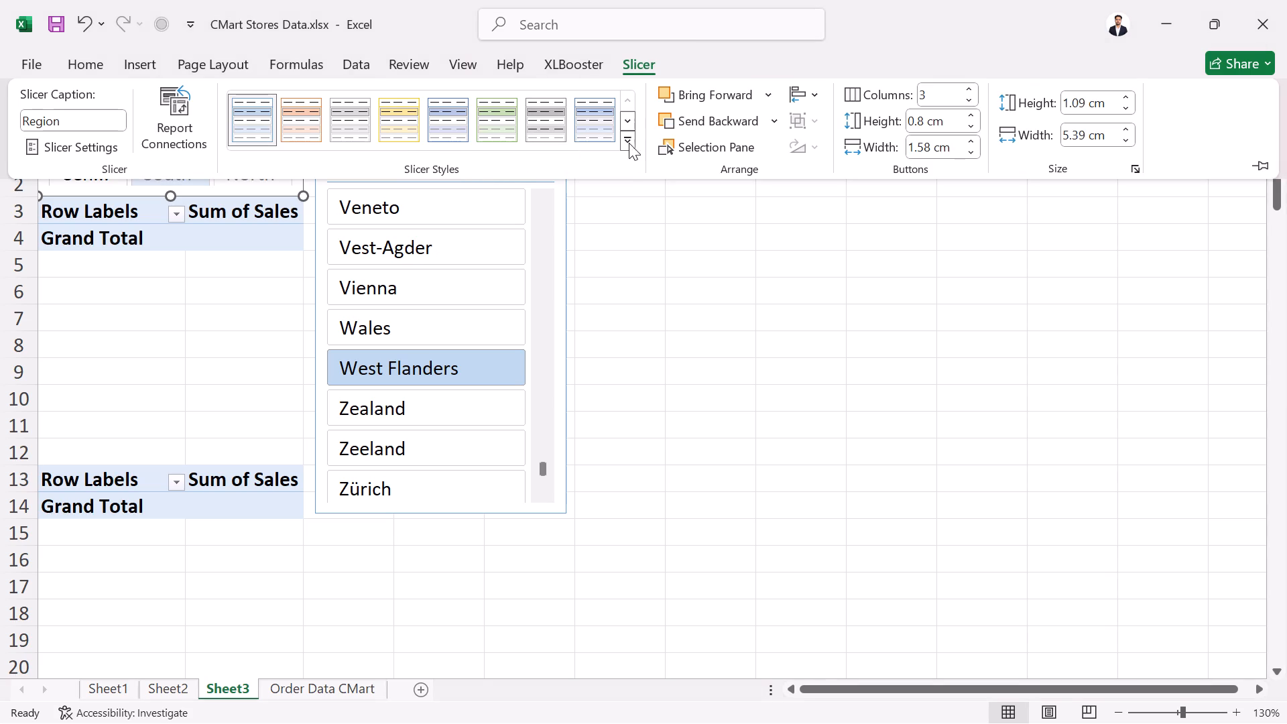